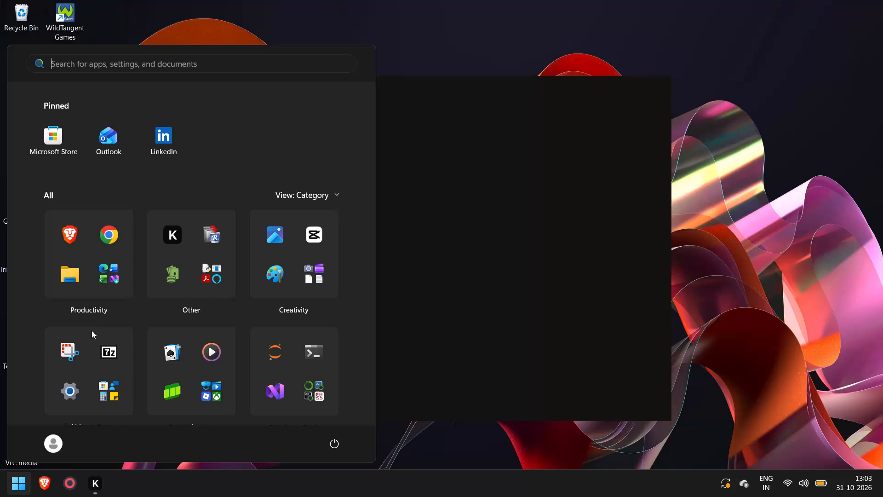
# Launch Google Chrome and open the Canva India website.
pyautogui.click(121, 238)
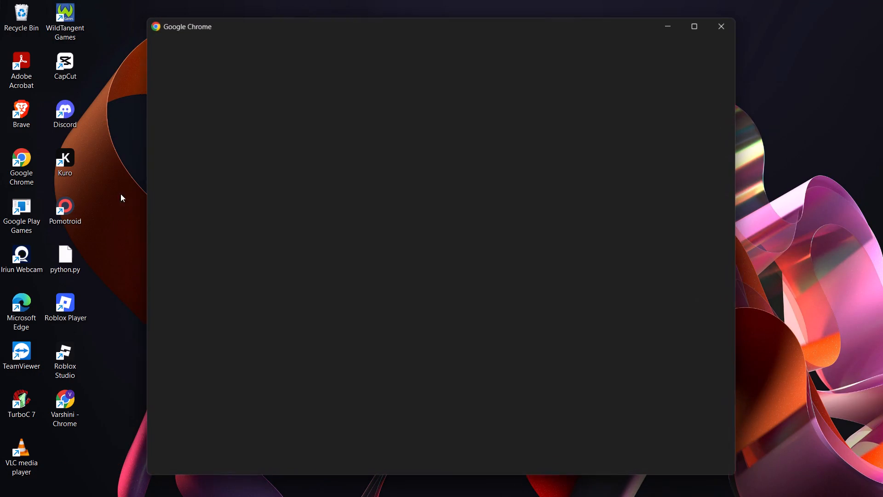
pyautogui.click(336, 304)
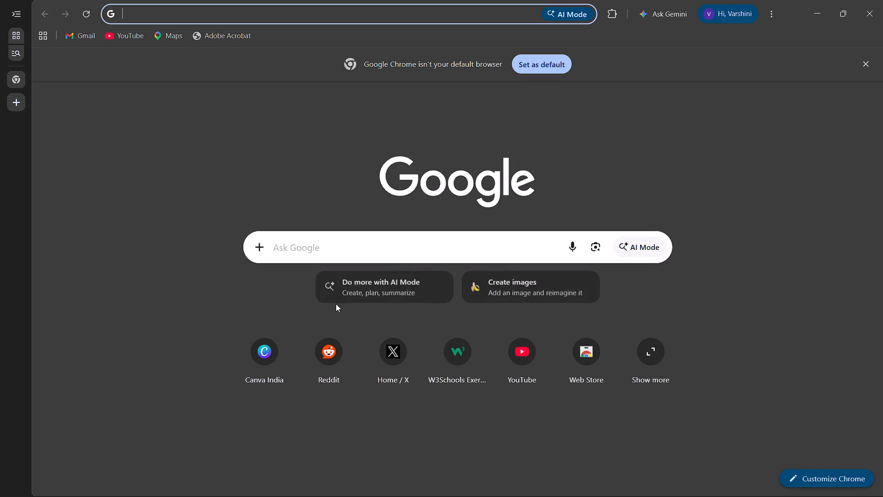
pyautogui.click(271, 355)
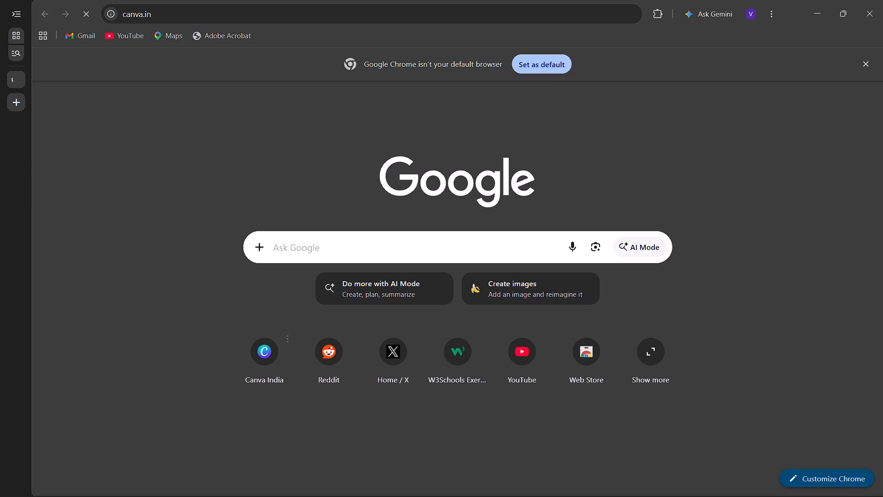
pyautogui.click(261, 360)
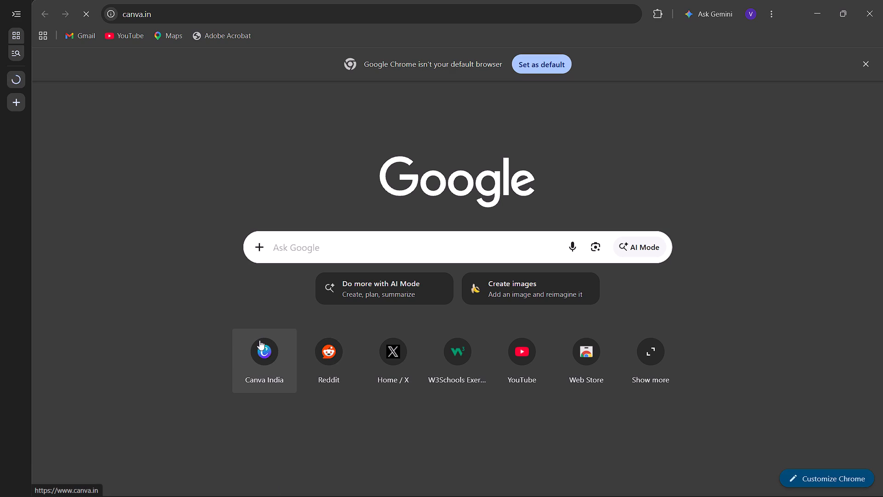
pyautogui.doubleClick(260, 341)
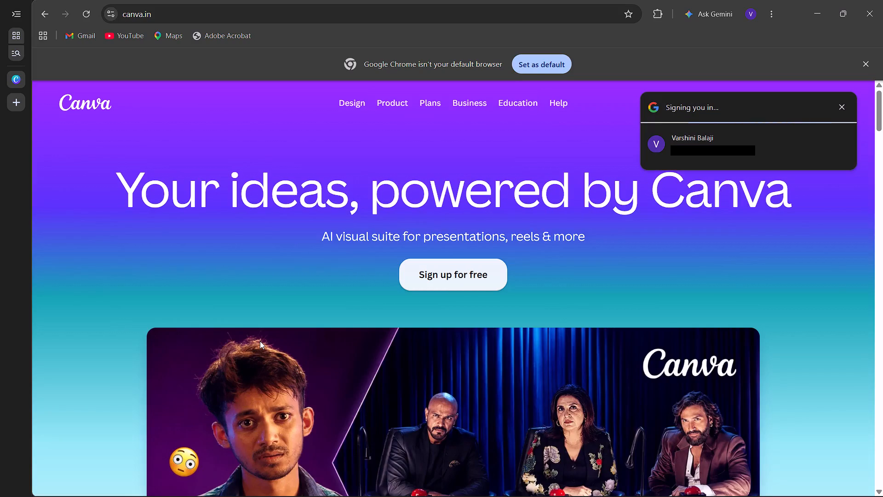
# Log in to Canva with the saved Google account.
pyautogui.click(771, 139)
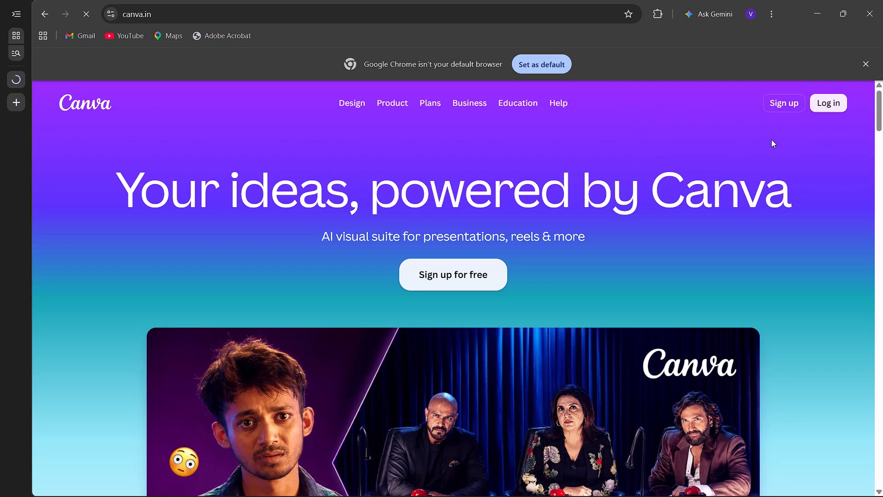
pyautogui.click(832, 102)
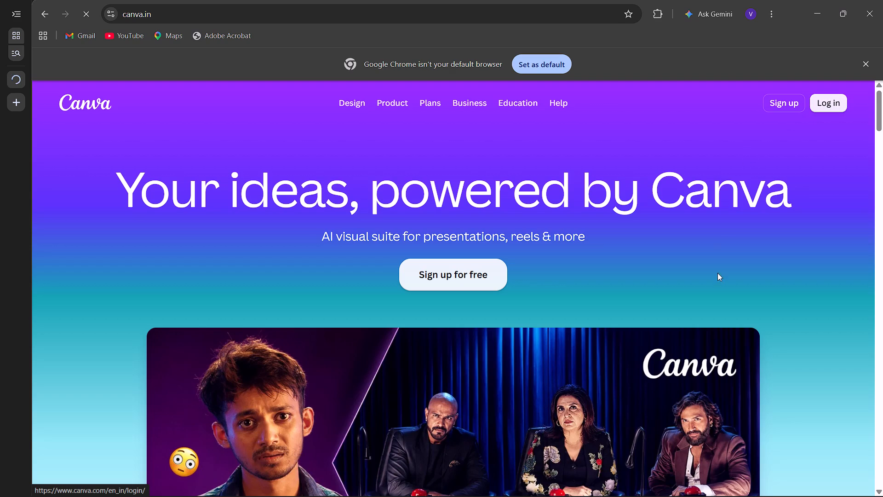
pyautogui.click(828, 109)
pyautogui.click(822, 98)
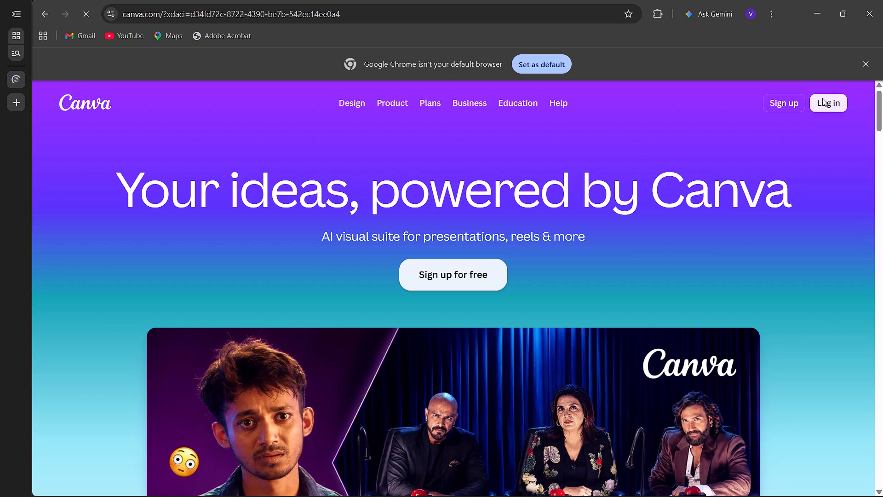
pyautogui.click(822, 106)
pyautogui.click(453, 280)
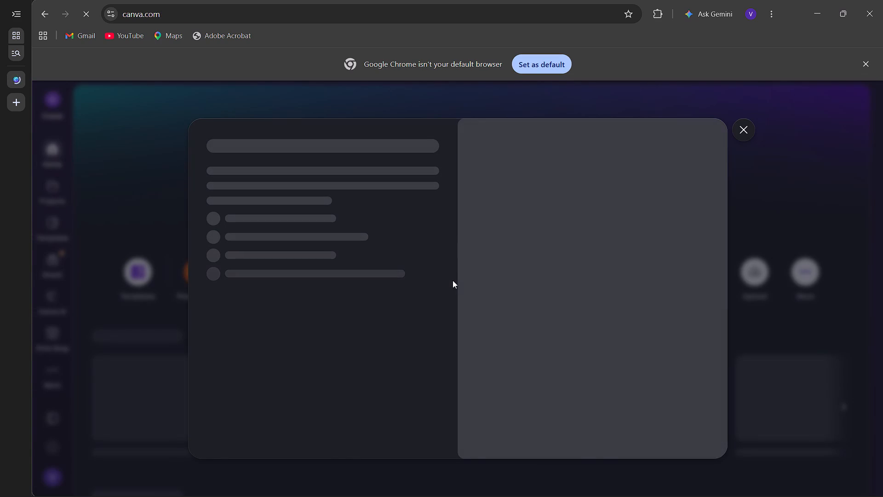
# Close the pop-up dialog covering the Canva home page.
pyautogui.click(741, 131)
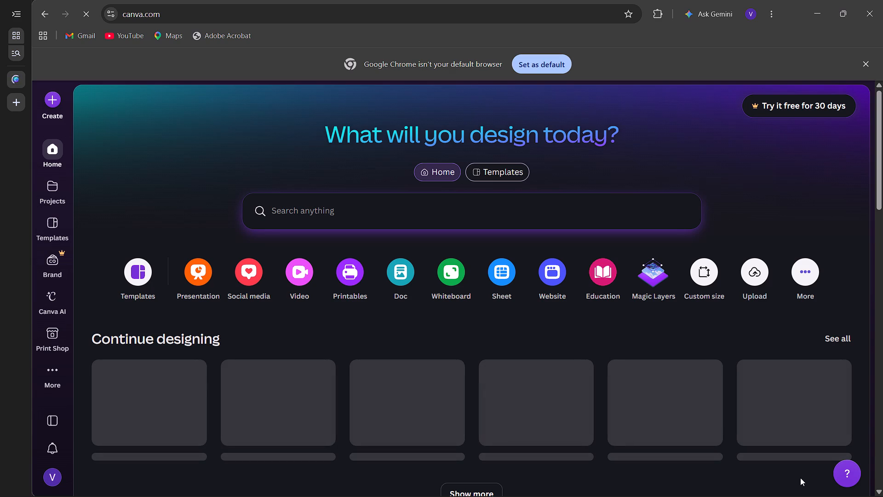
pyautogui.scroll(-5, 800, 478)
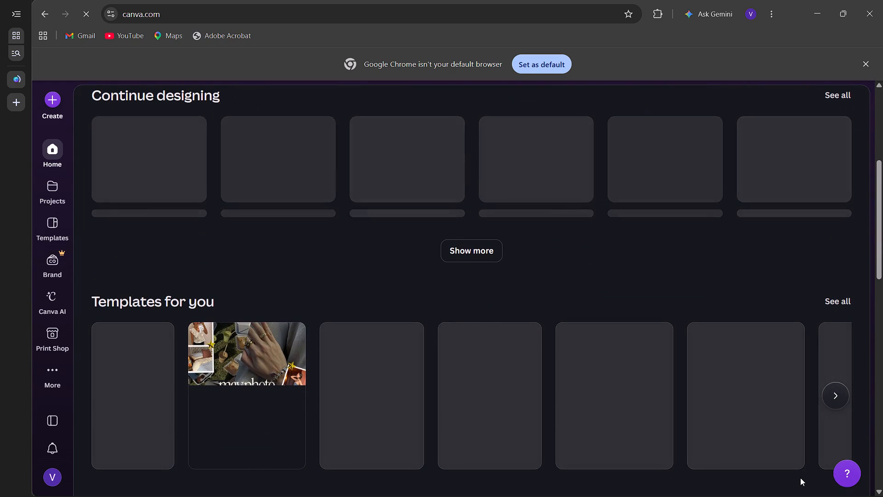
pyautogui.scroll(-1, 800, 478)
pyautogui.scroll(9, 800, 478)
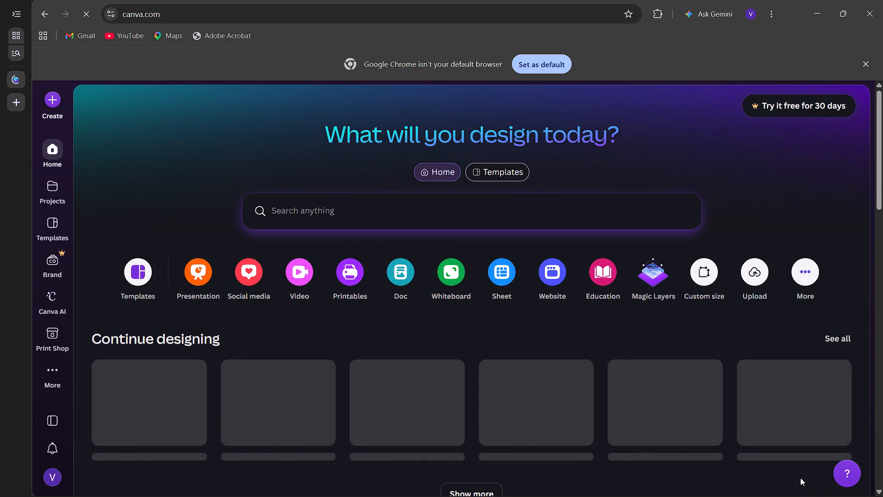
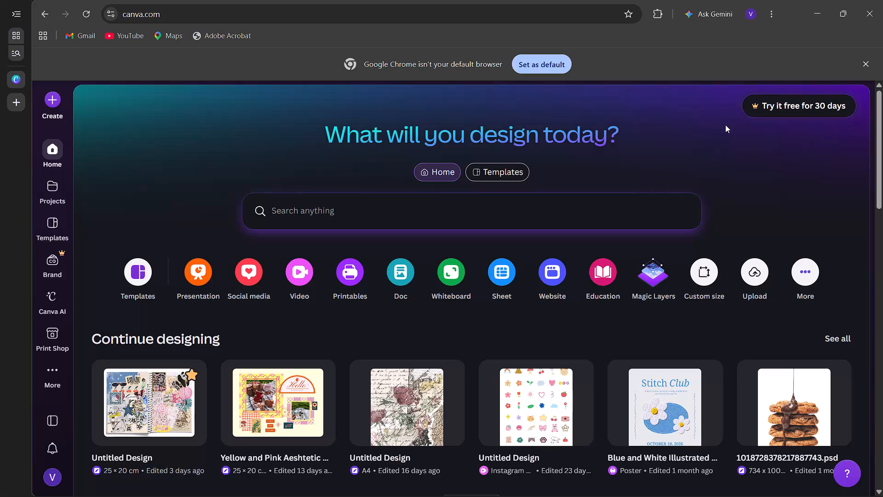
# Open the most recent 25 × 20 cm Untitled Design, the nine-page scrapbook, from the recent designs.
pyautogui.doubleClick(147, 422)
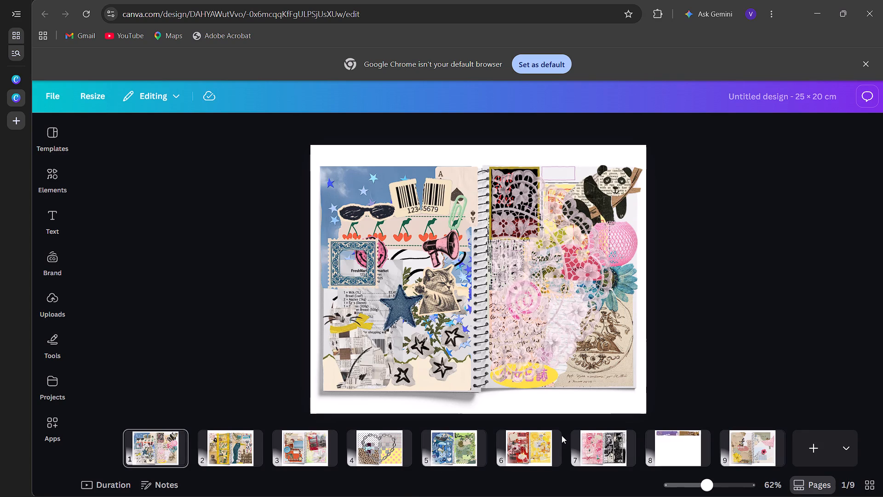
# Look through the scrapbook spreads on pages 9, 8, 7 and 6, going backwards from the last page.
pyautogui.click(746, 451)
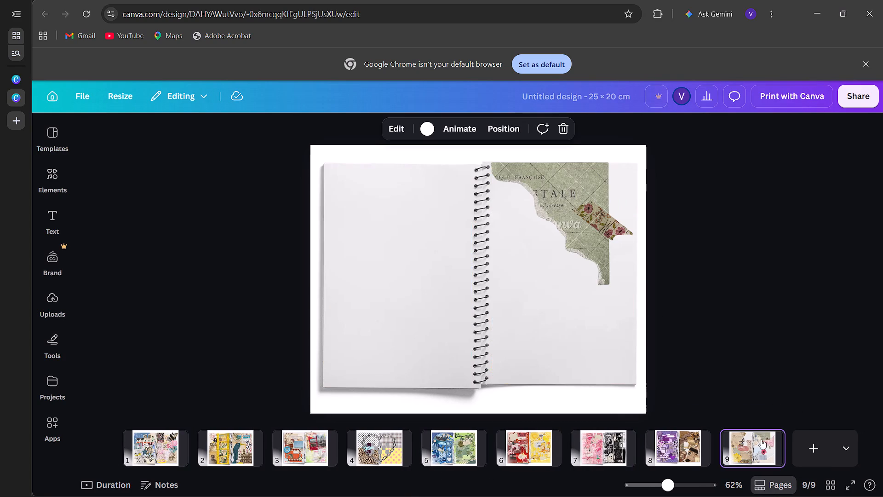
pyautogui.hscroll(-3, 757, 439)
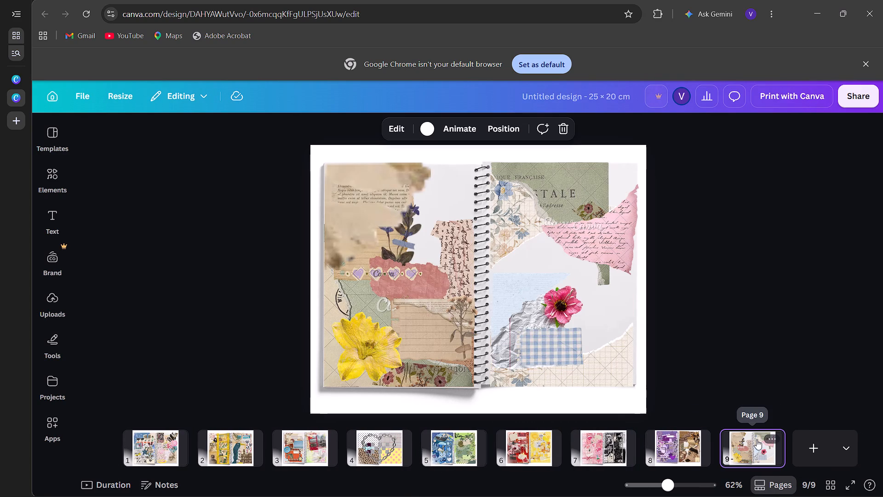
pyautogui.click(664, 446)
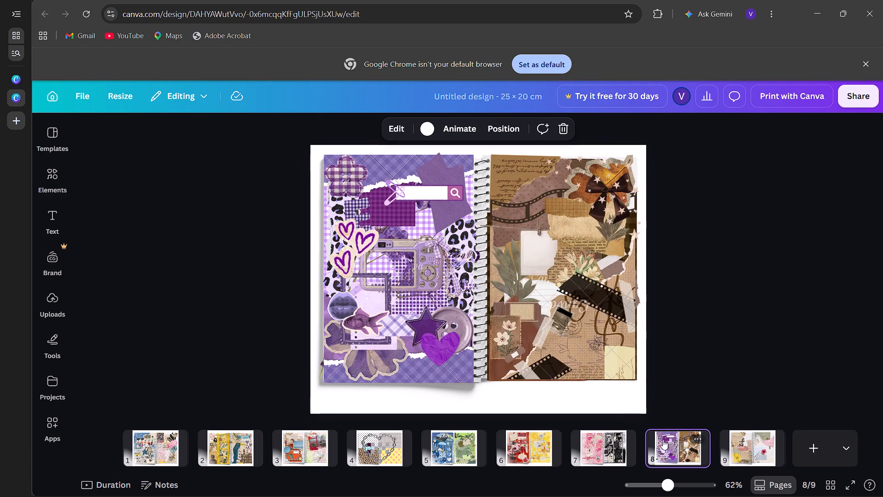
pyautogui.click(596, 454)
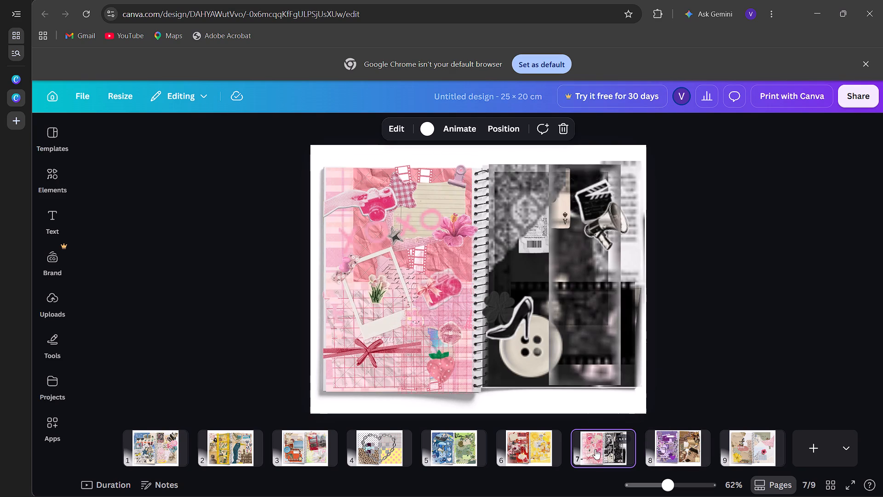
pyautogui.click(512, 444)
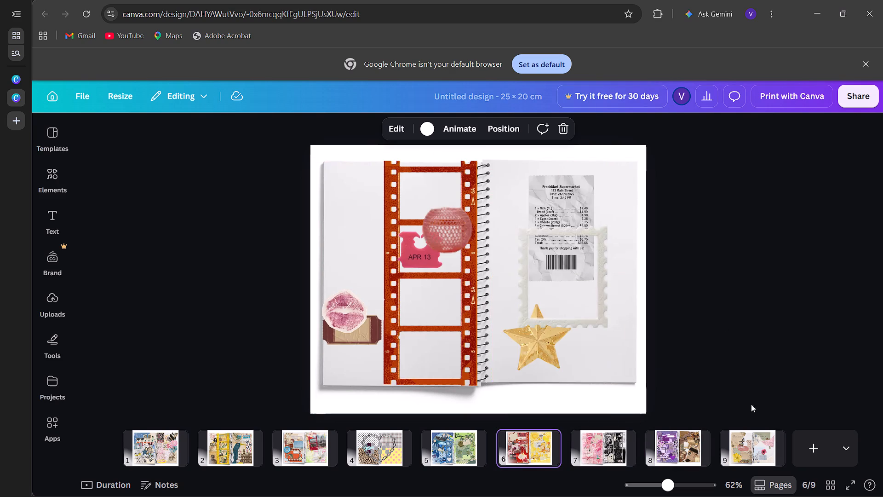
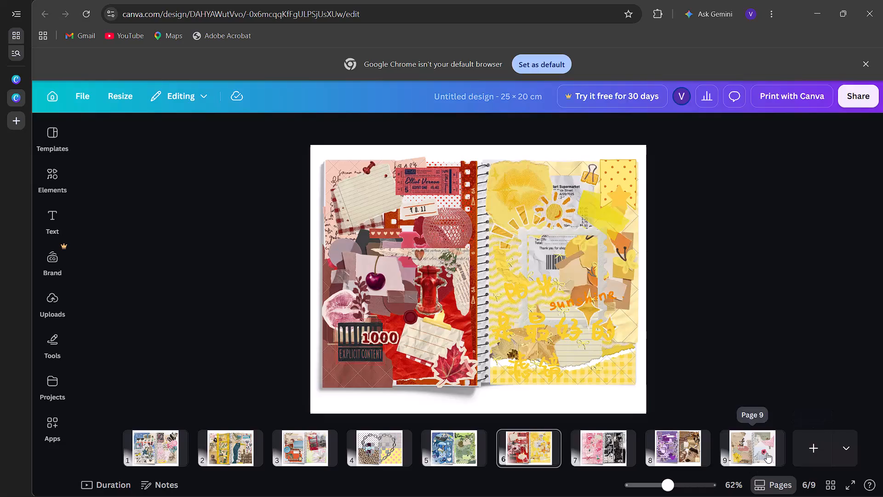
# Go to page 9 and show the full set of recommended elements.
pyautogui.click(767, 453)
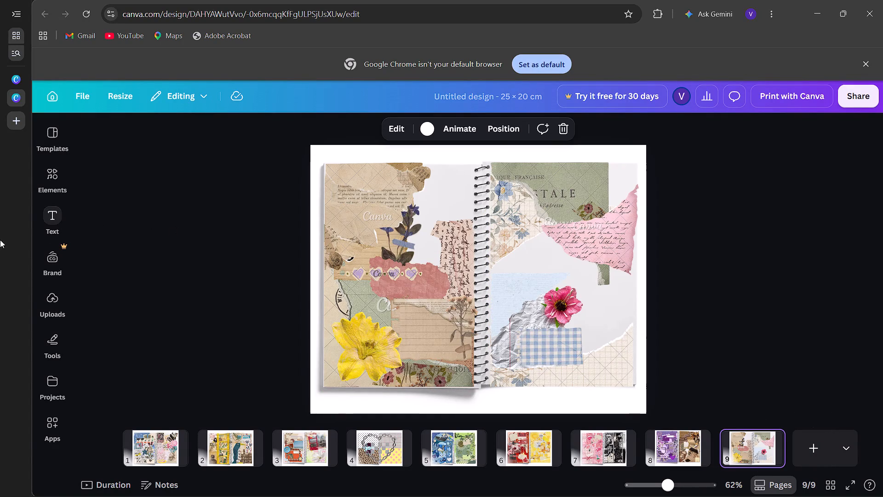
pyautogui.click(50, 178)
pyautogui.click(183, 185)
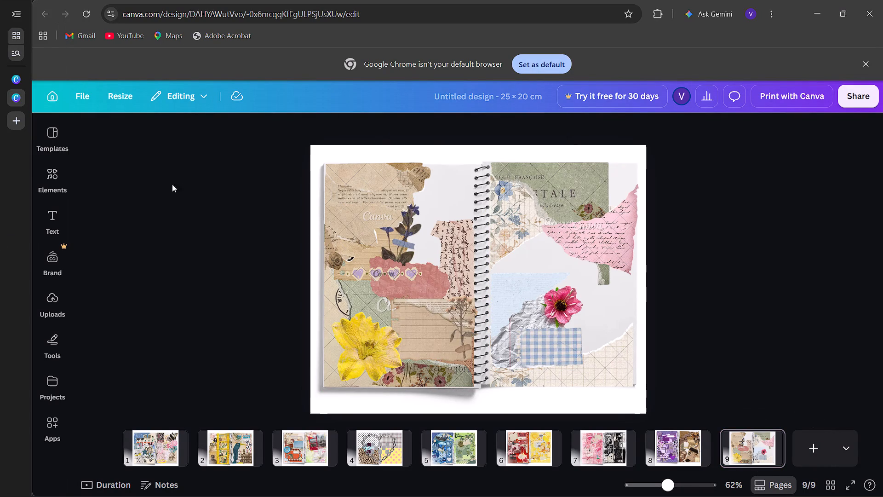
pyautogui.click(48, 179)
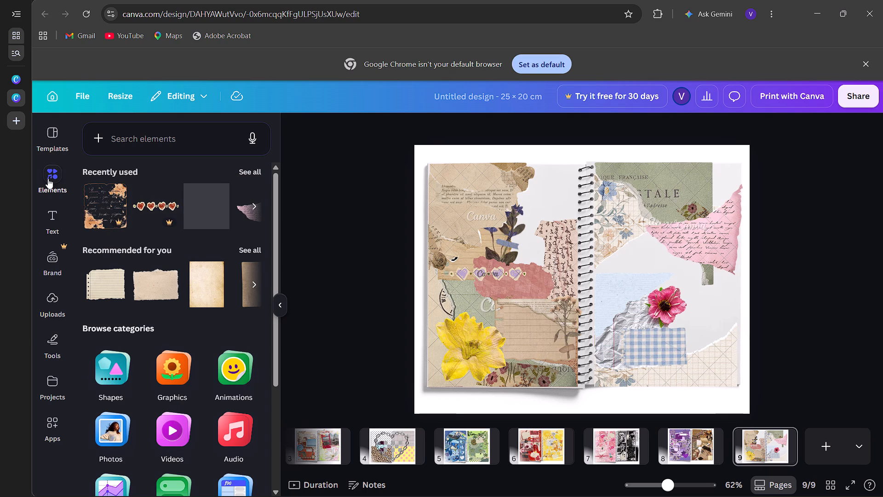
pyautogui.click(250, 254)
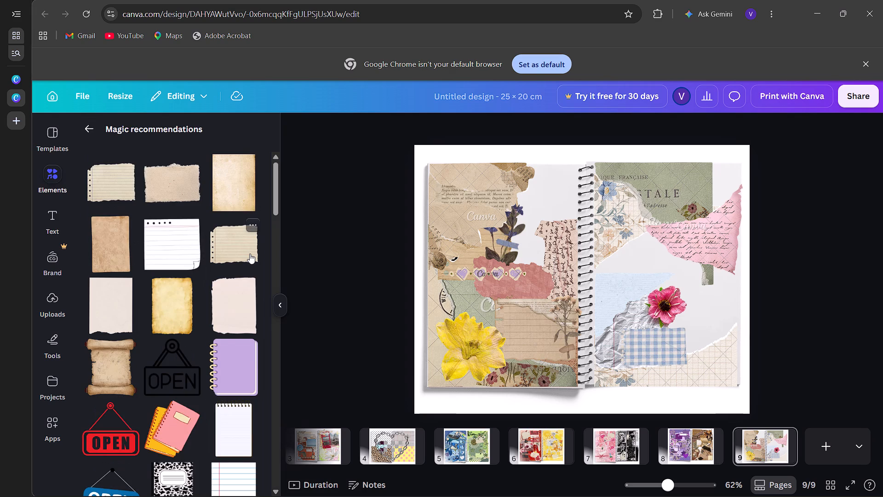
# Add the torn floral paper strip, shrink it to about 8 cm, and place it over the right page's lower outer corner.
pyautogui.scroll(-7, 250, 254)
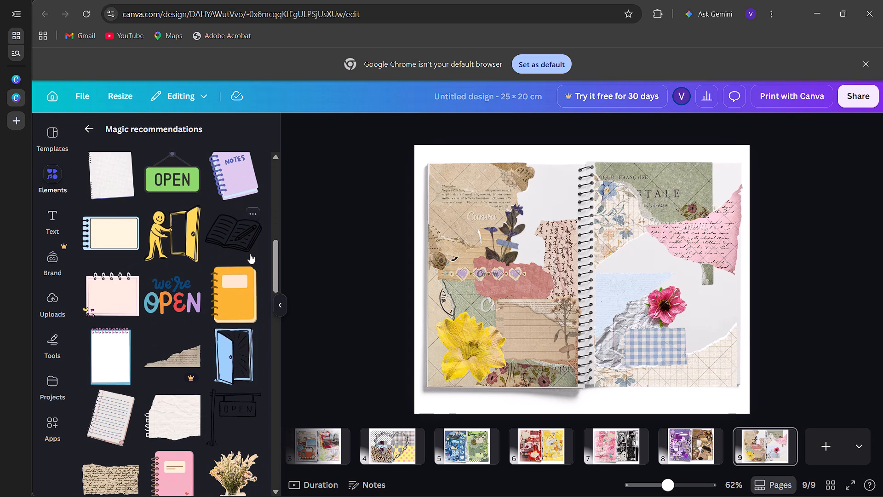
pyautogui.scroll(-3, 250, 254)
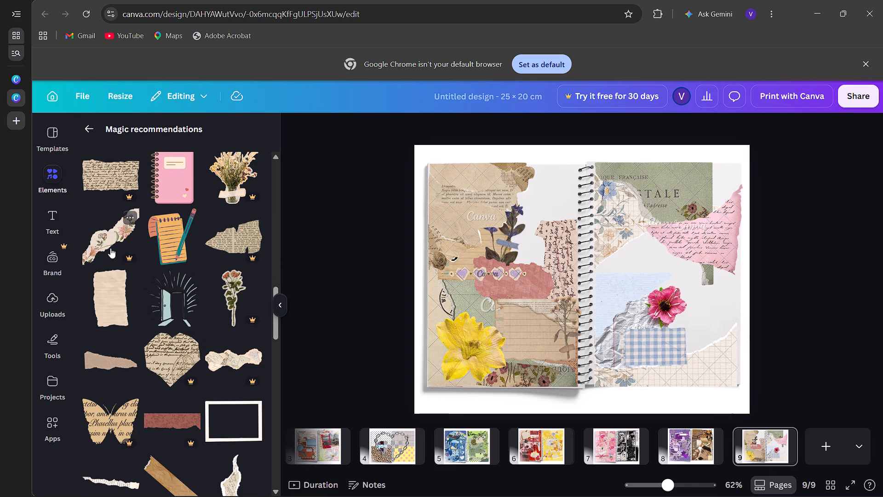
pyautogui.click(110, 248)
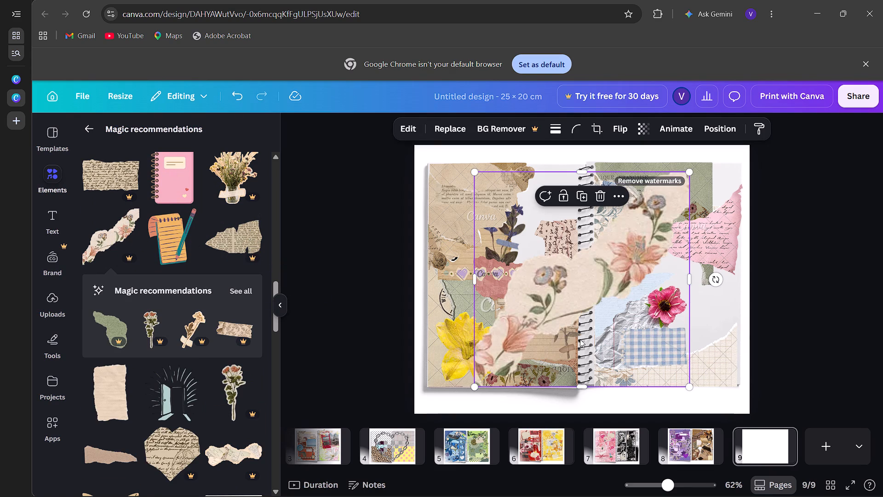
pyautogui.moveTo(524, 291); pyautogui.dragTo(571, 297)
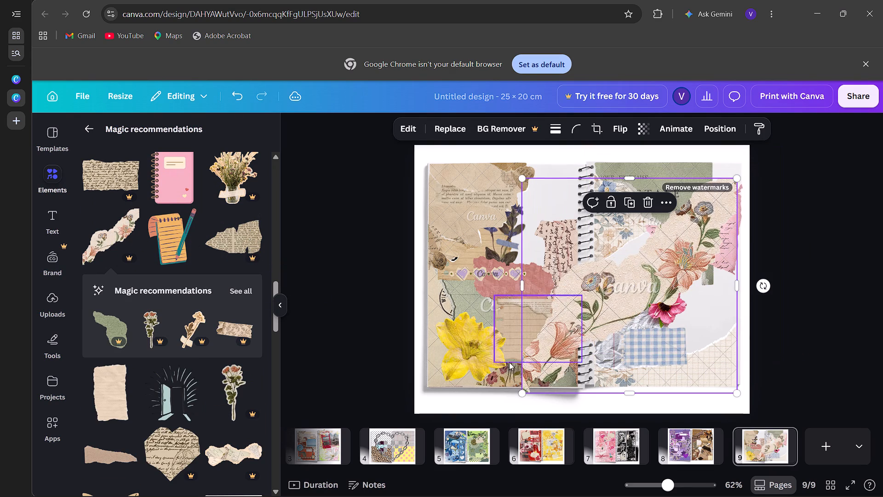
pyautogui.moveTo(524, 392); pyautogui.dragTo(625, 275)
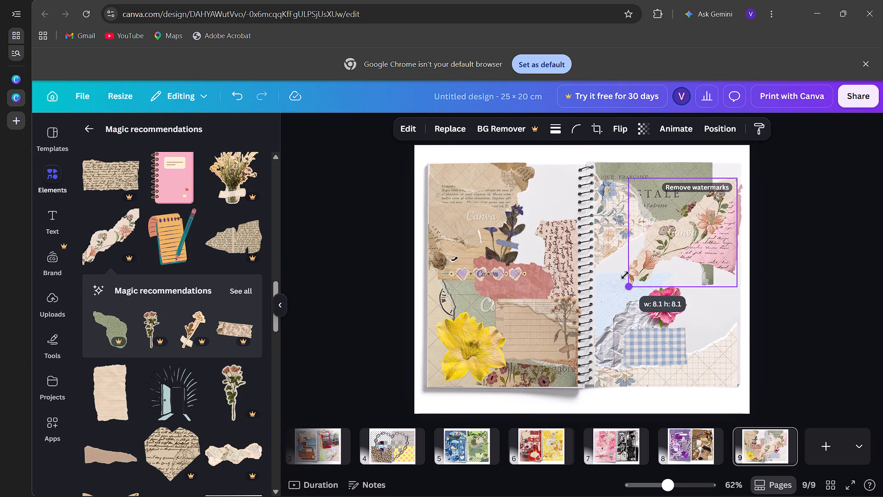
pyautogui.moveTo(625, 275); pyautogui.dragTo(626, 275)
pyautogui.moveTo(675, 228); pyautogui.dragTo(635, 237)
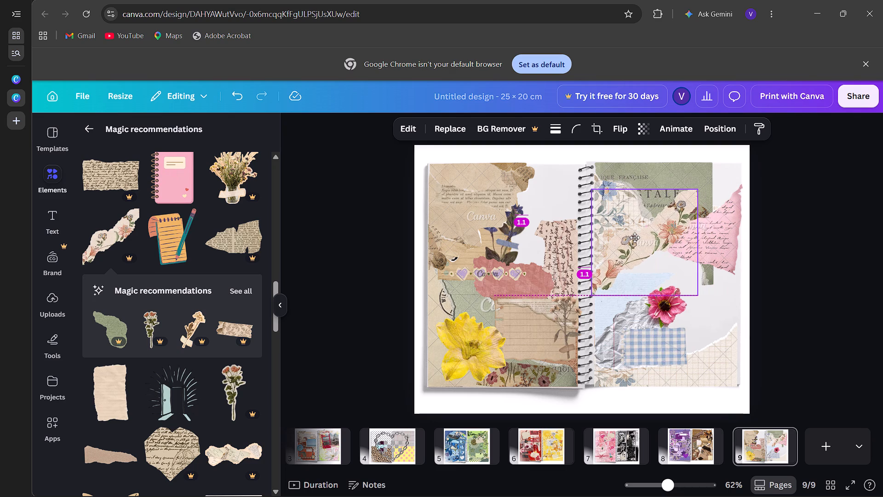
pyautogui.moveTo(635, 237); pyautogui.dragTo(676, 337)
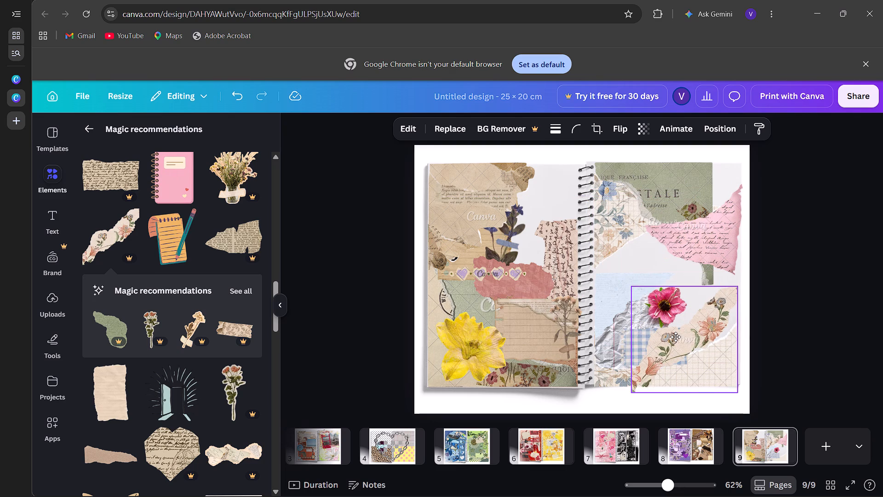
pyautogui.moveTo(676, 337); pyautogui.dragTo(691, 335)
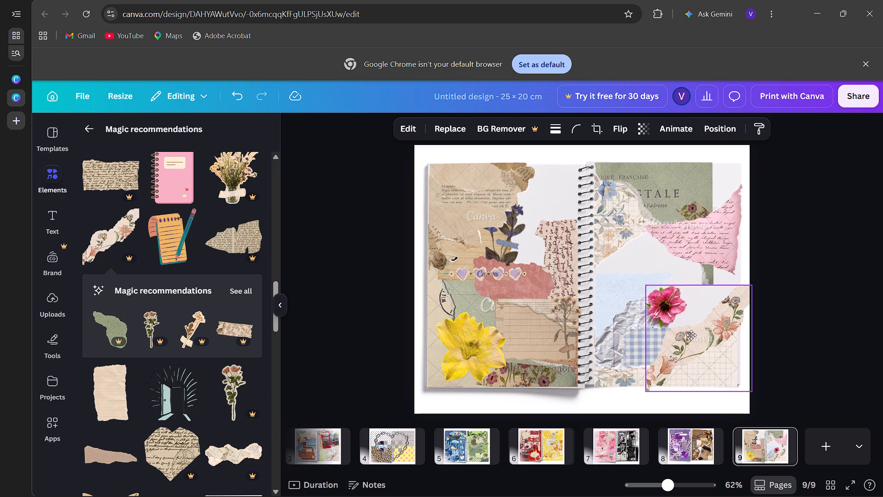
pyautogui.moveTo(691, 335); pyautogui.dragTo(686, 335)
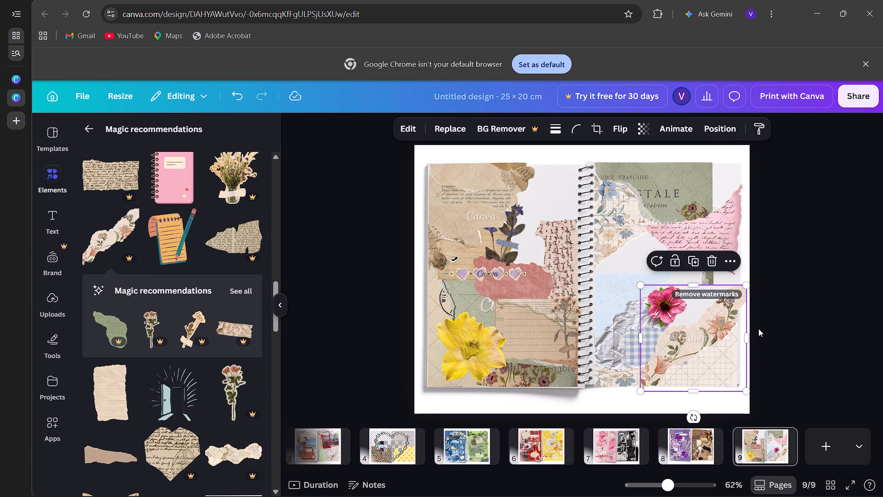
# Trim the floral strip's outer side to about 7.2 cm wide and nudge the strip flush with the notebook page's edge.
pyautogui.moveTo(747, 334); pyautogui.dragTo(741, 335)
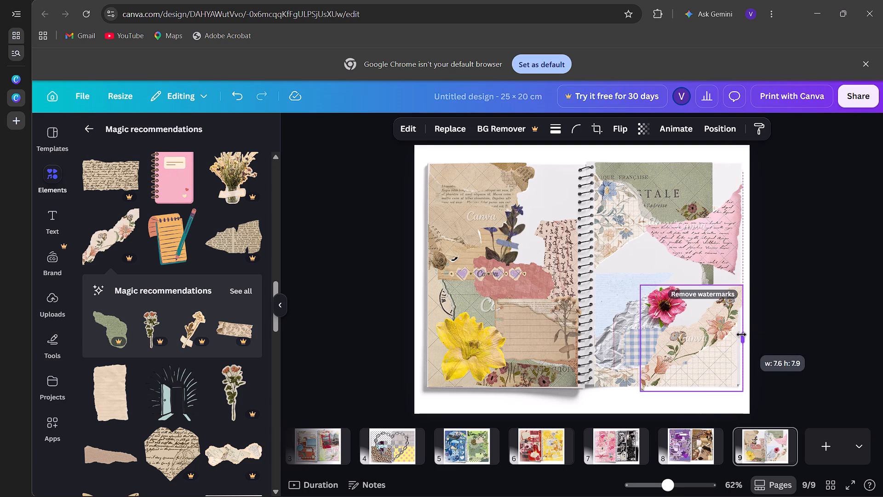
pyautogui.moveTo(741, 335); pyautogui.dragTo(740, 335)
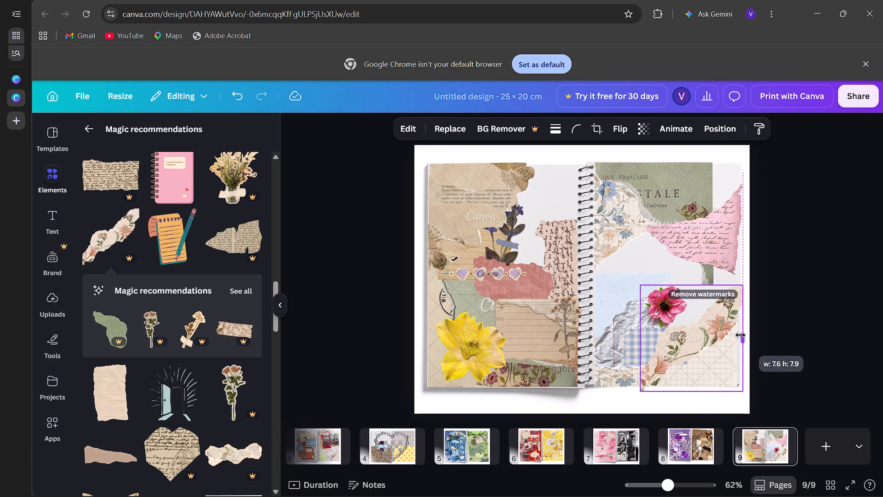
pyautogui.moveTo(740, 335); pyautogui.dragTo(739, 336)
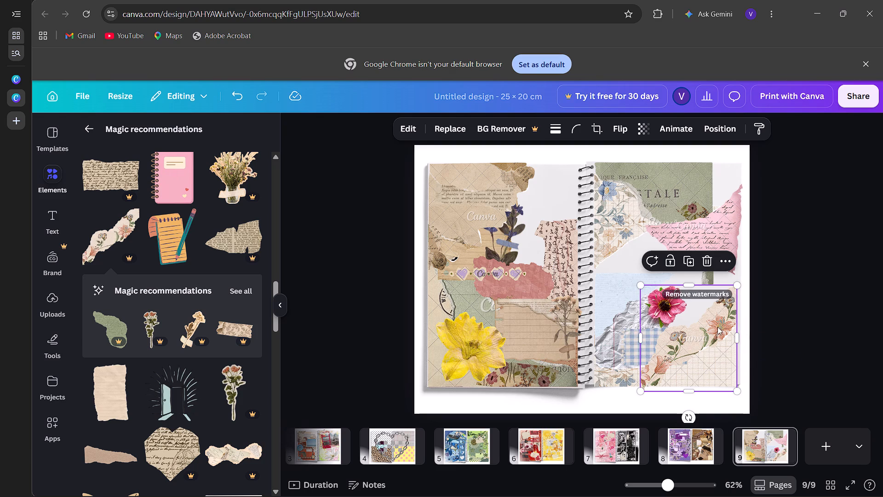
pyautogui.click(715, 325)
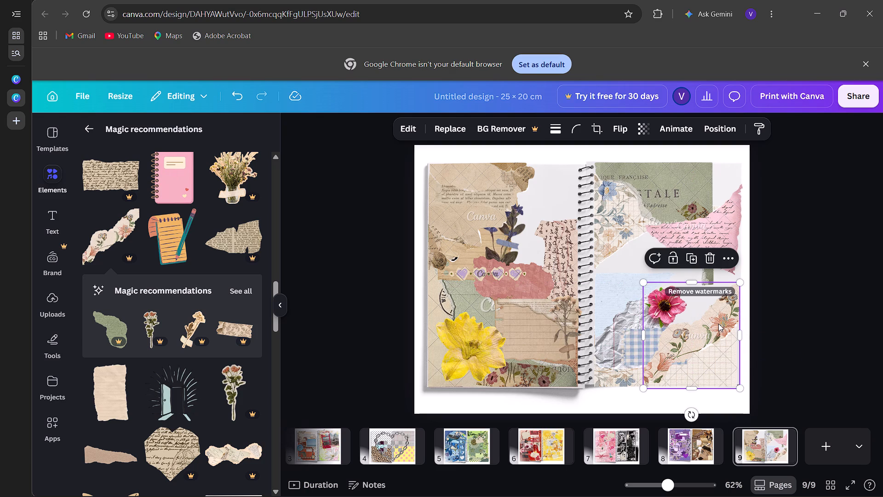
# Send the floral strip backward four layers, behind the blue gingham piece and the torn grid paper.
pyautogui.click(705, 121)
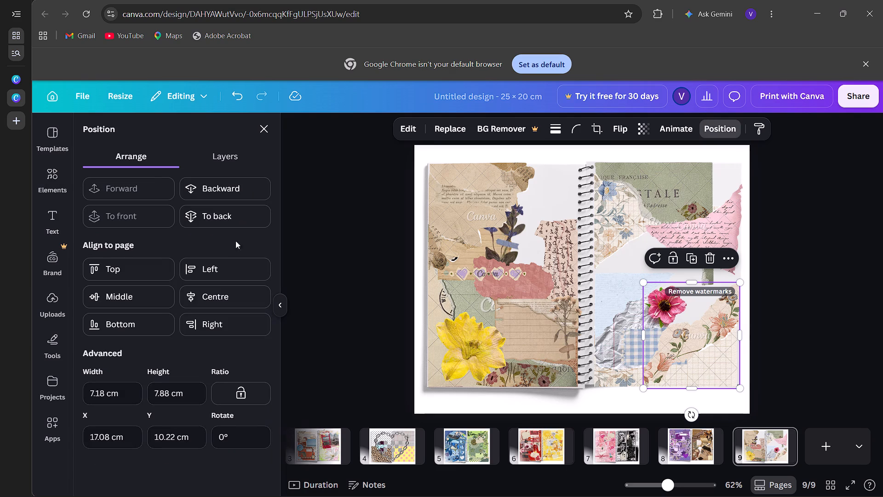
pyautogui.click(224, 183)
pyautogui.click(224, 183)
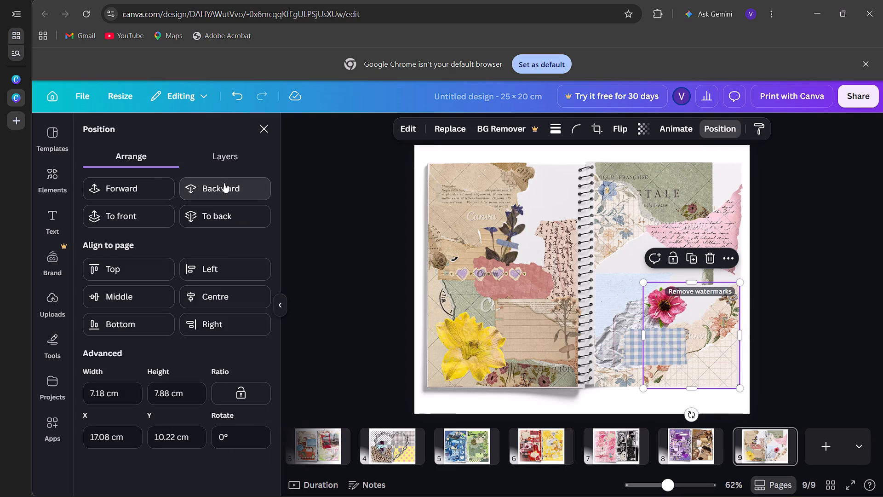
pyautogui.click(224, 183)
pyautogui.click(224, 183)
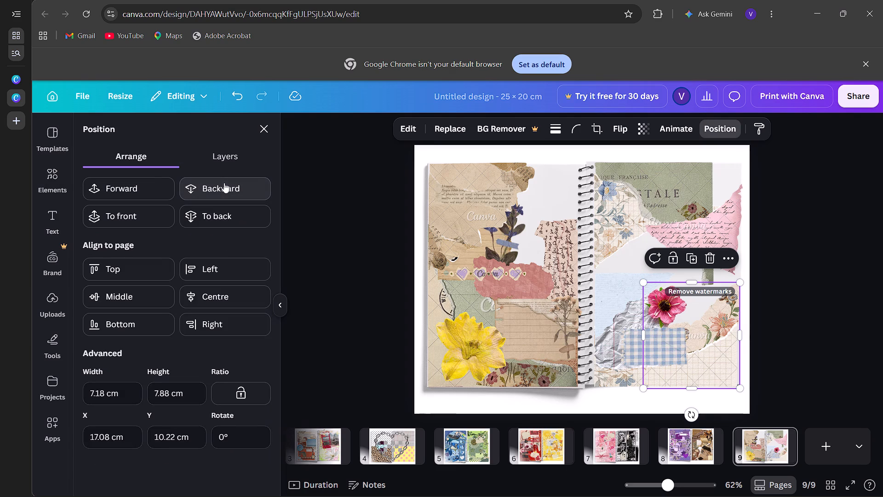
pyautogui.click(261, 122)
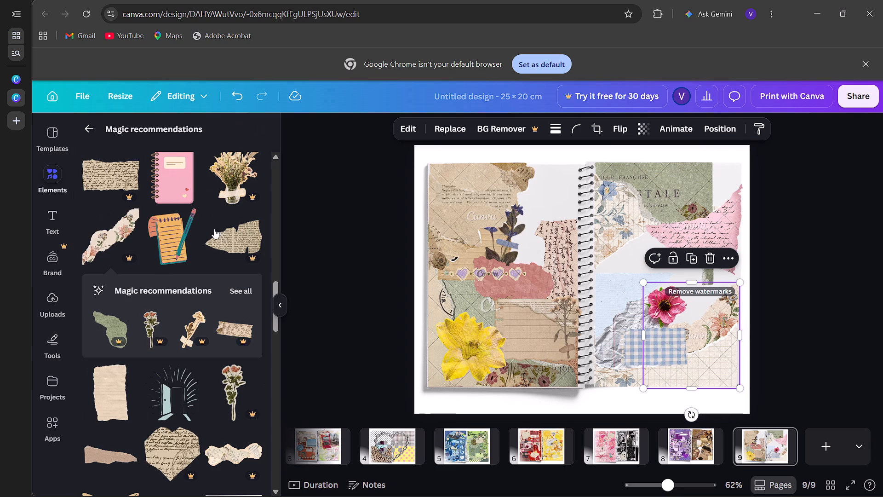
# Add the wavy torn scrap with old letters, shrink it, and place it over the pink torn paper on the left page.
pyautogui.scroll(-2, 240, 334)
pyautogui.click(240, 334)
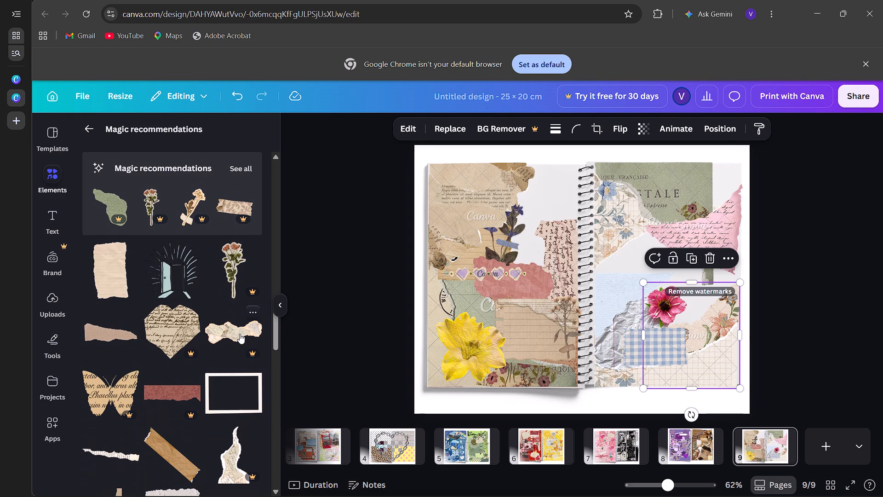
pyautogui.moveTo(438, 338); pyautogui.dragTo(568, 232)
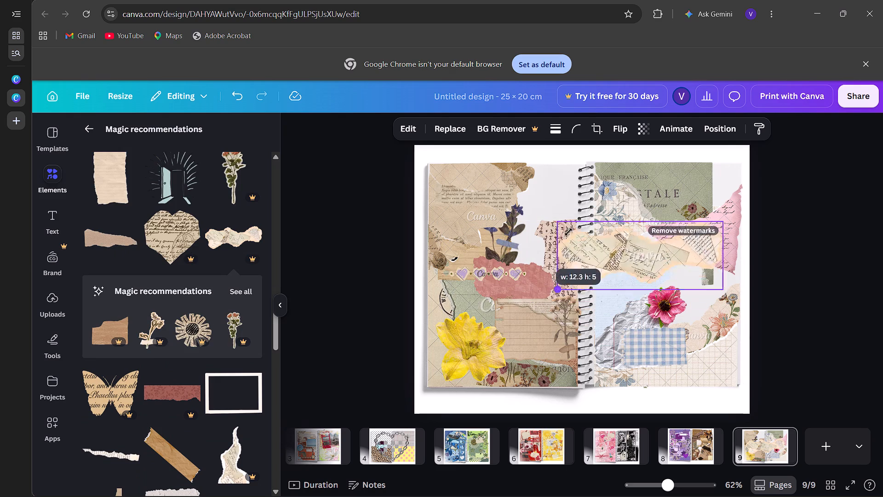
pyautogui.moveTo(568, 232); pyautogui.dragTo(596, 230)
pyautogui.moveTo(670, 245); pyautogui.dragTo(521, 271)
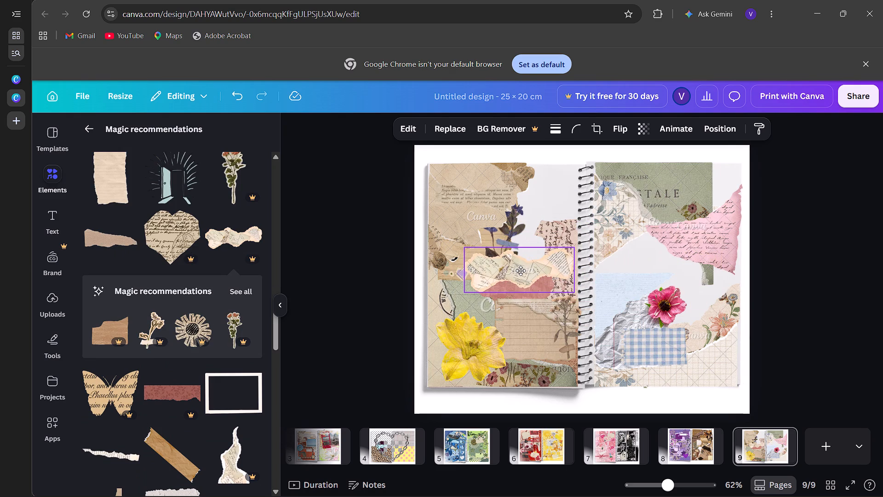
pyautogui.moveTo(521, 271); pyautogui.dragTo(482, 277)
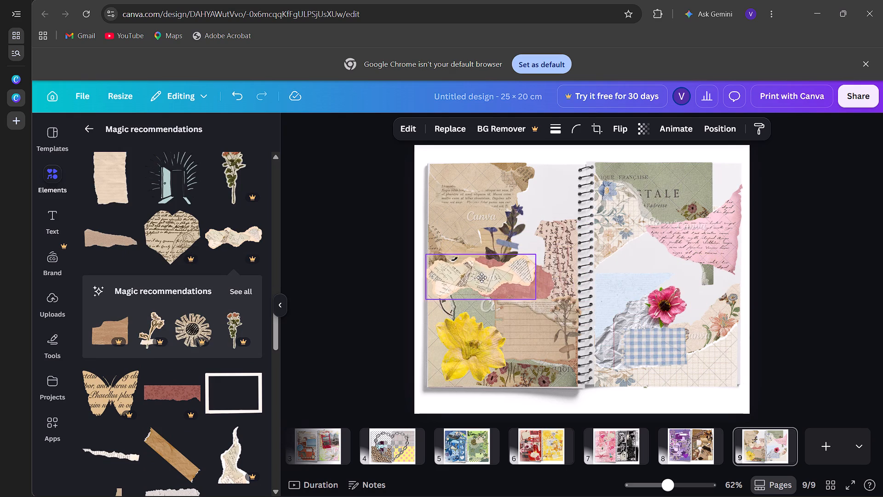
pyautogui.moveTo(482, 277); pyautogui.dragTo(481, 277)
pyautogui.moveTo(423, 302); pyautogui.dragTo(438, 286)
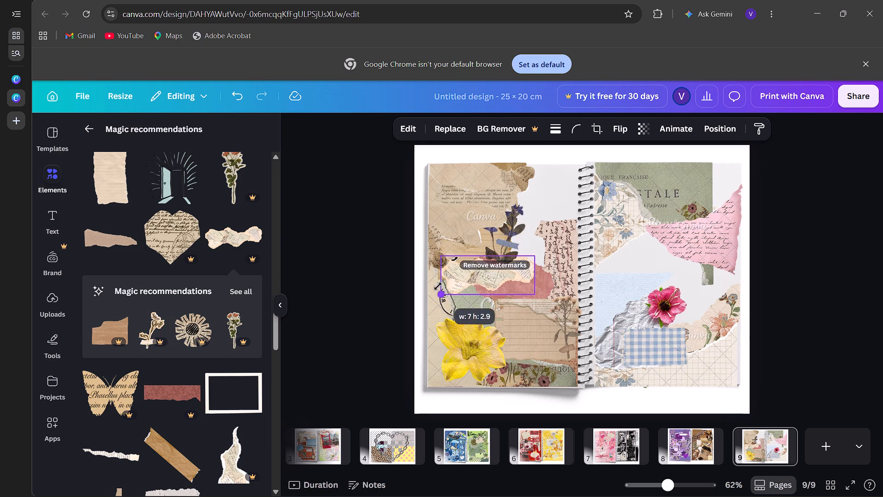
pyautogui.moveTo(438, 286); pyautogui.dragTo(451, 280)
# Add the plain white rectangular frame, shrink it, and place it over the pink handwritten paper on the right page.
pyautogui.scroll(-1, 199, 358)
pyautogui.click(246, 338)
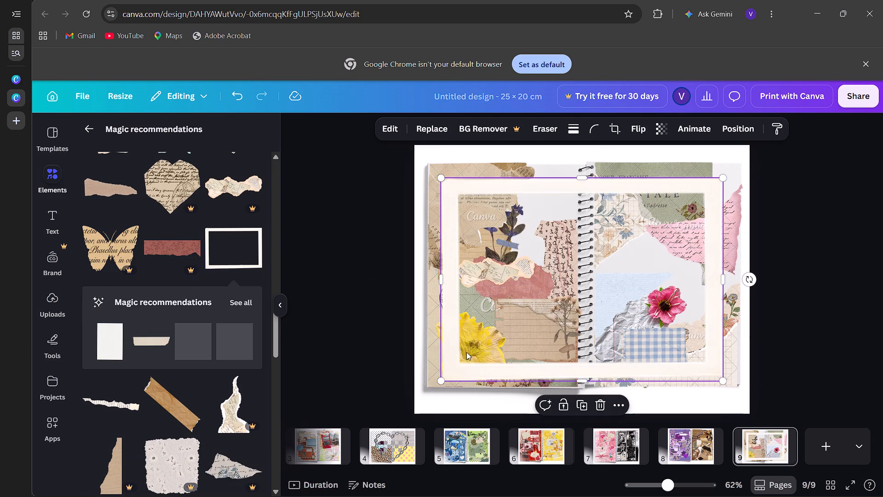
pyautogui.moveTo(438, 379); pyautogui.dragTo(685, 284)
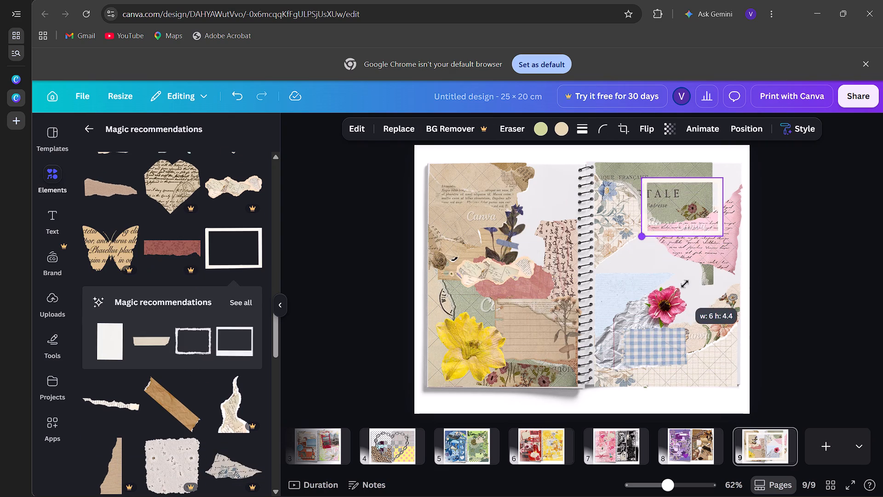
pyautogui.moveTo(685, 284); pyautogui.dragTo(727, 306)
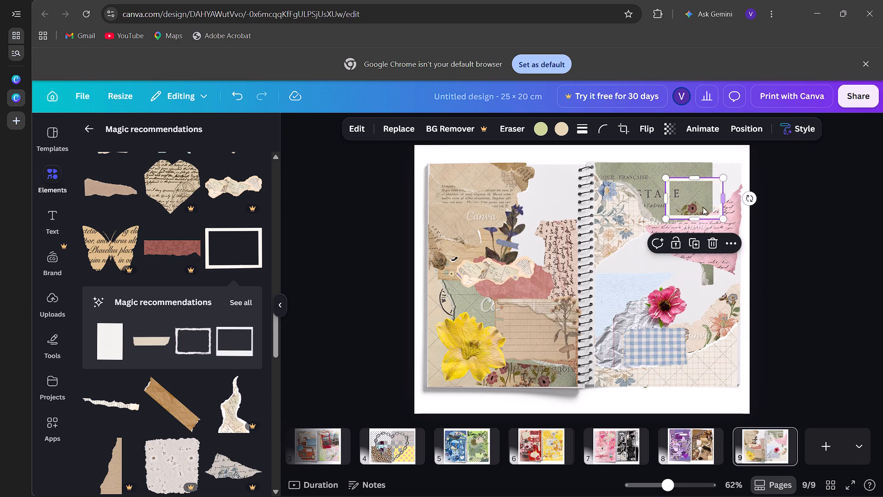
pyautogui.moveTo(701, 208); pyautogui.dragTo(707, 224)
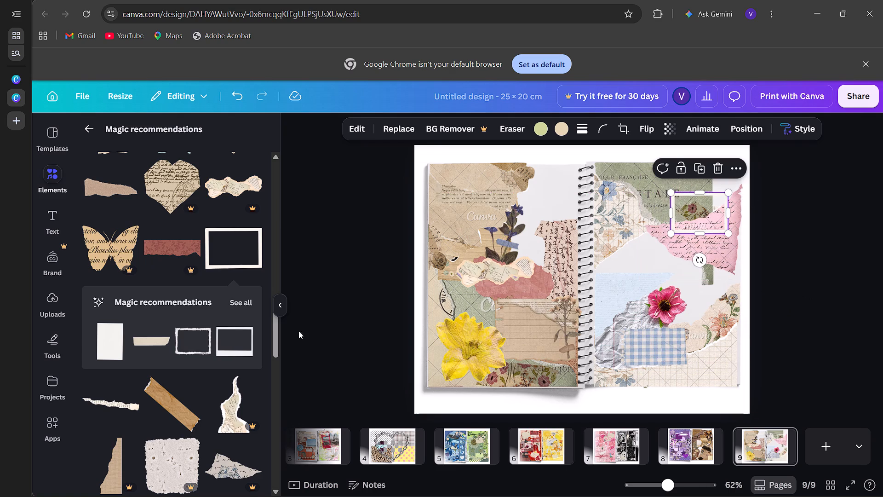
# Add the torn-edge white frame and shrink it to a small frame near the right page's upper outer corner.
pyautogui.click(189, 345)
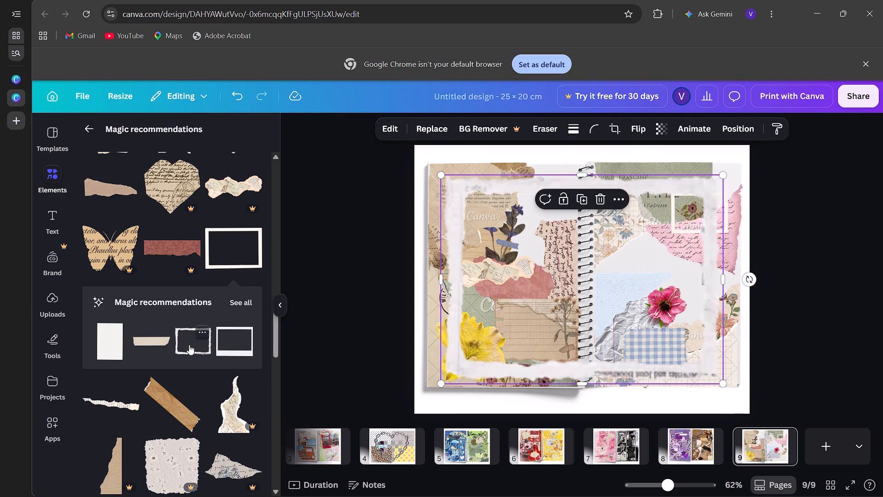
pyautogui.moveTo(438, 383); pyautogui.dragTo(440, 374)
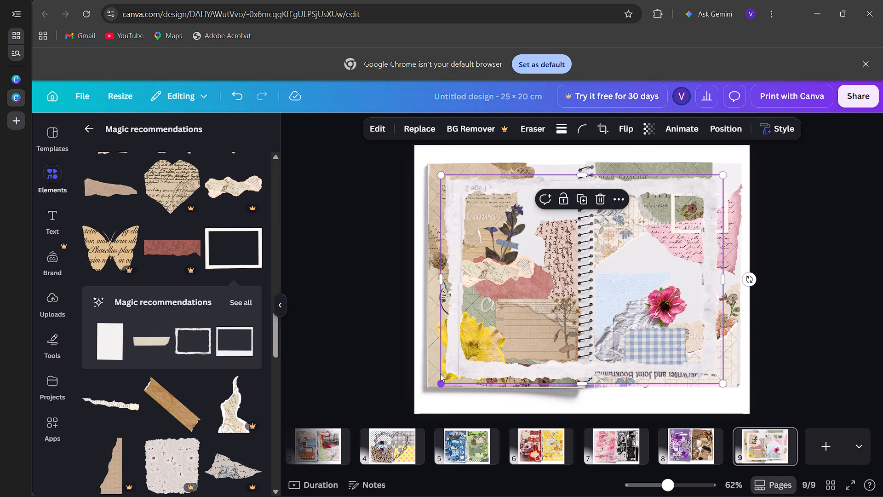
pyautogui.moveTo(440, 374); pyautogui.dragTo(663, 224)
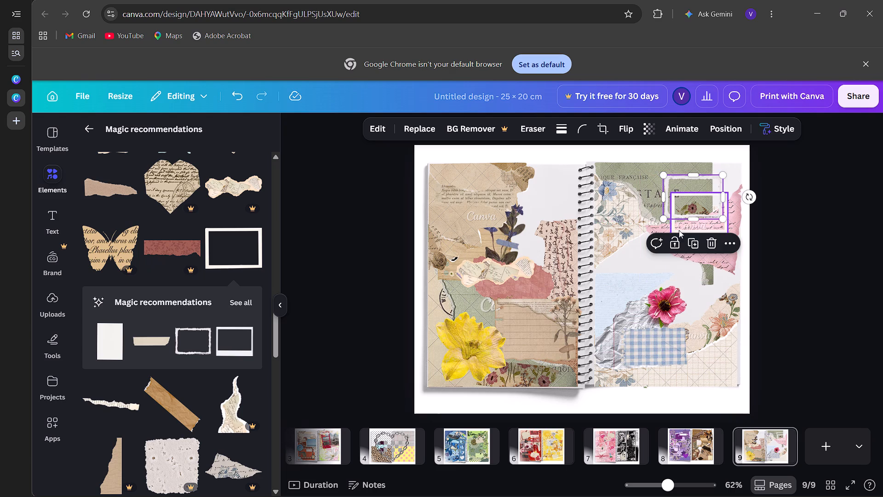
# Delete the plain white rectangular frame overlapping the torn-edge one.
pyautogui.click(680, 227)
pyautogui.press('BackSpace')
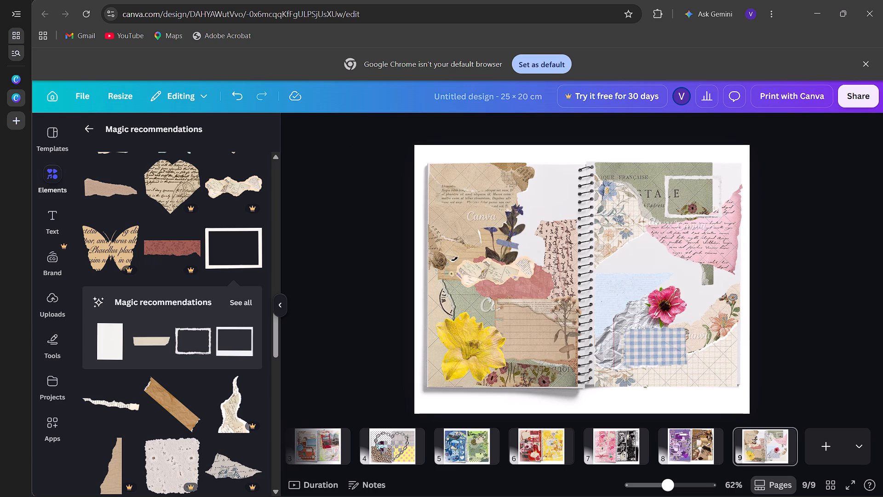
# Move the torn-edge white frame down over the small green floral scrap and pink handwritten paper on the right page.
pyautogui.moveTo(689, 190); pyautogui.dragTo(694, 214)
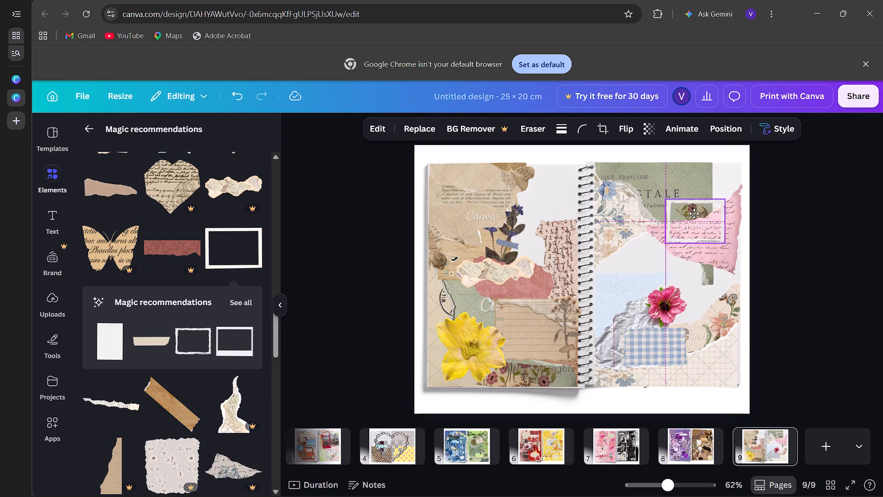
pyautogui.moveTo(694, 214); pyautogui.dragTo(698, 213)
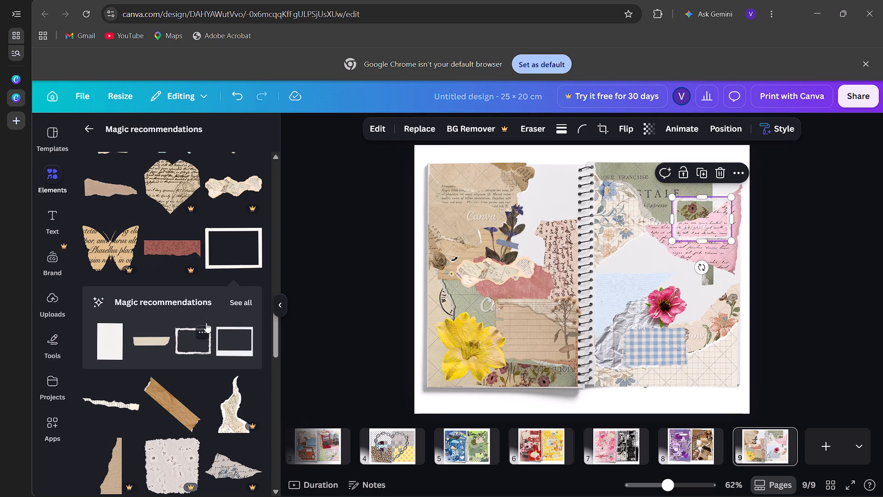
# Add the cream paper with blue handwriting, shrink it to about 4.97 × 3.7 cm, and place it beside the purple flower on the left page.
pyautogui.scroll(-3, 206, 323)
pyautogui.click(235, 272)
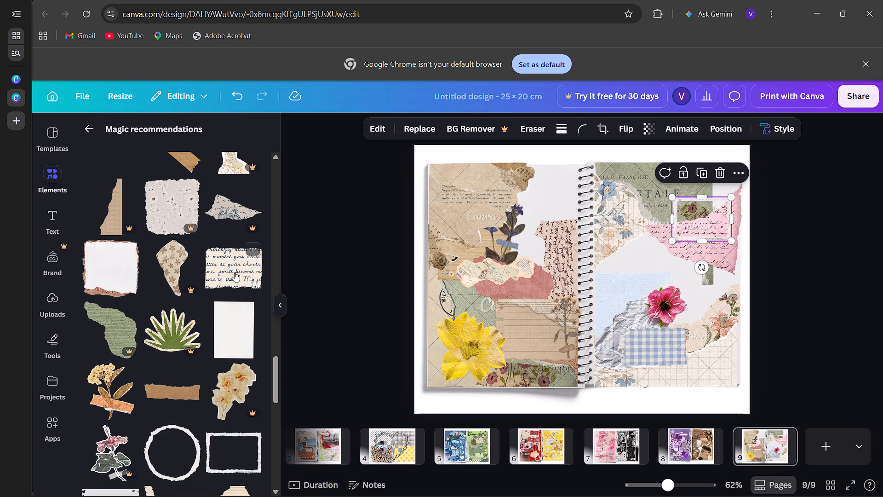
pyautogui.moveTo(527, 288); pyautogui.dragTo(597, 281)
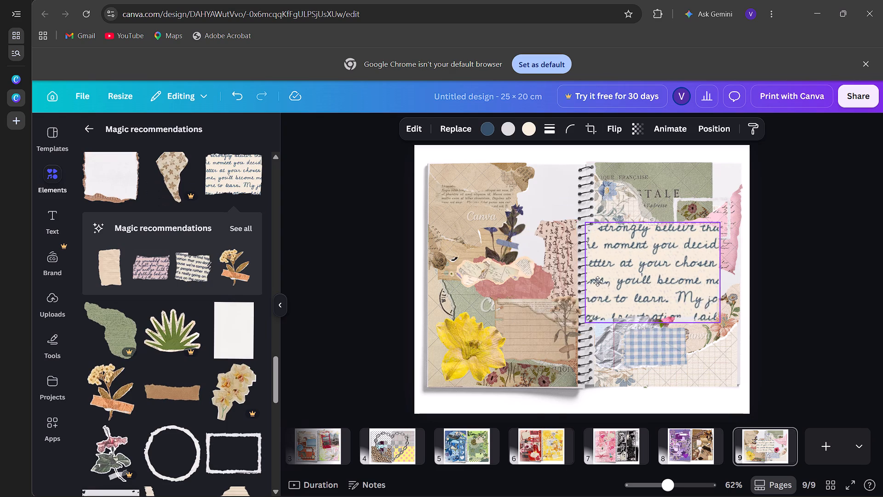
pyautogui.moveTo(597, 281); pyautogui.dragTo(465, 221)
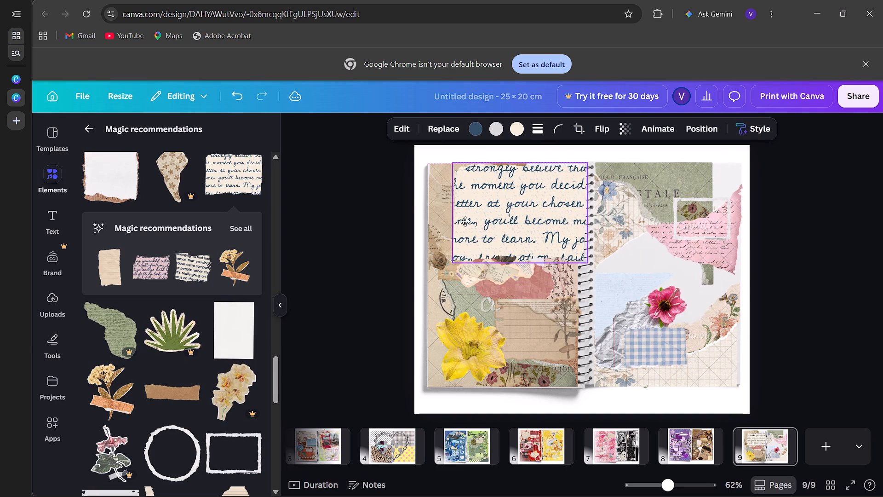
pyautogui.moveTo(465, 221); pyautogui.dragTo(435, 262)
pyautogui.moveTo(423, 300); pyautogui.dragTo(489, 247)
pyautogui.moveTo(532, 234); pyautogui.dragTo(541, 250)
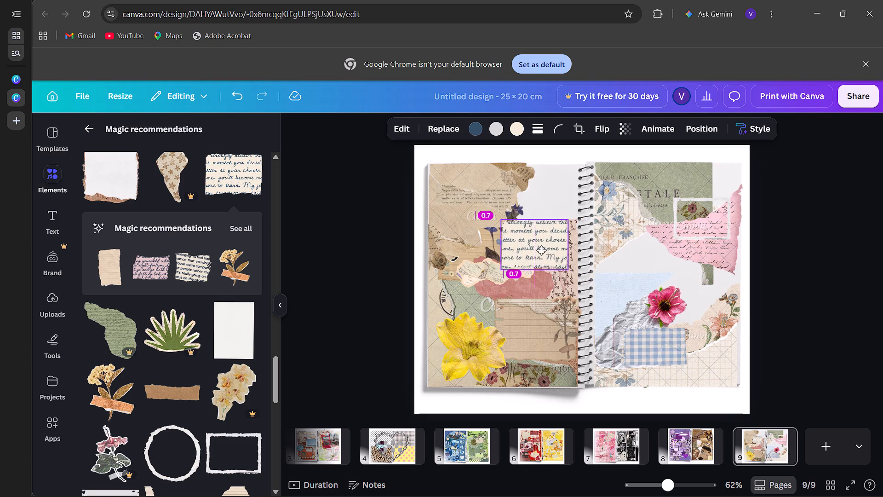
pyautogui.moveTo(541, 250); pyautogui.dragTo(540, 249)
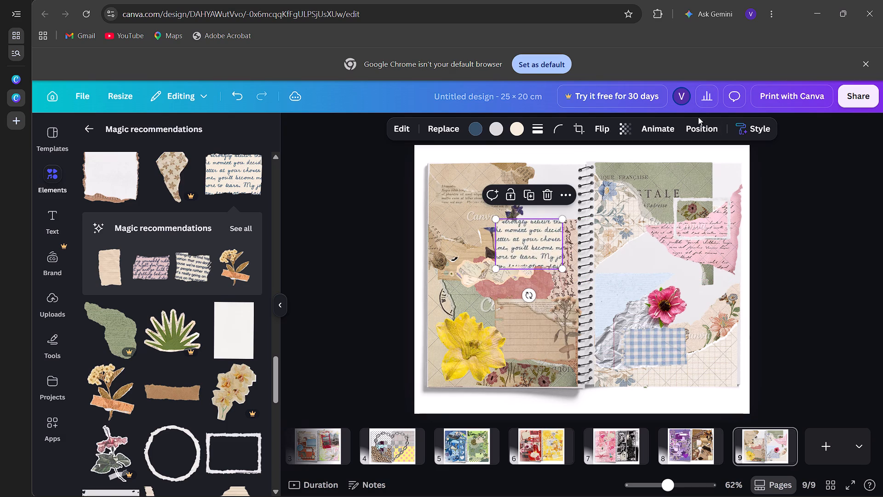
# Send the blue handwriting paper backward in the layer order until it sits behind the purple flower and the pink handwritten strip.
pyautogui.click(698, 121)
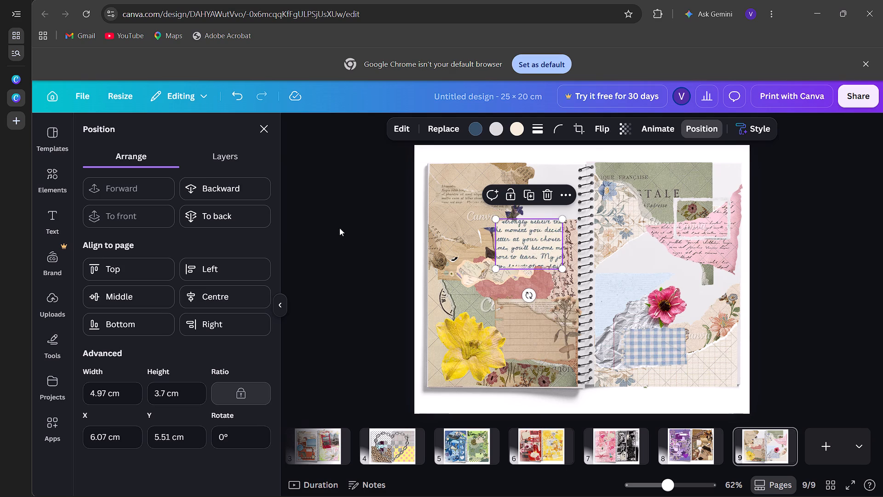
pyautogui.click(256, 208)
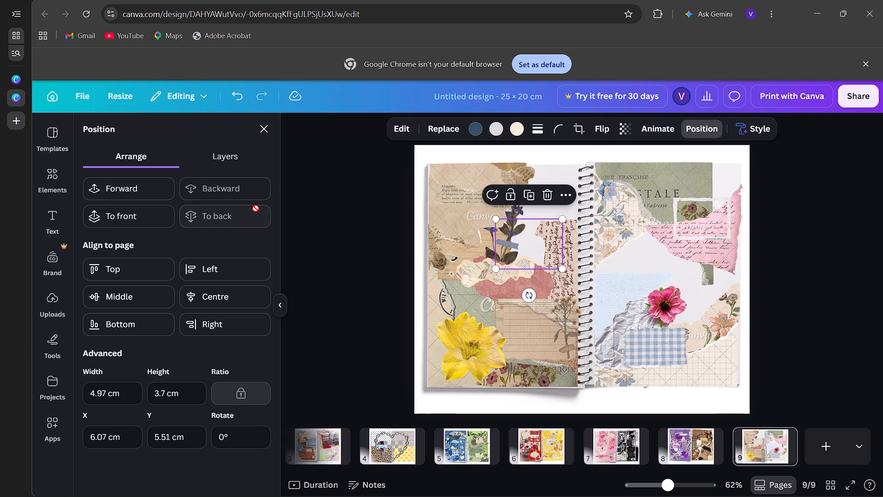
pyautogui.click(131, 212)
pyautogui.click(216, 193)
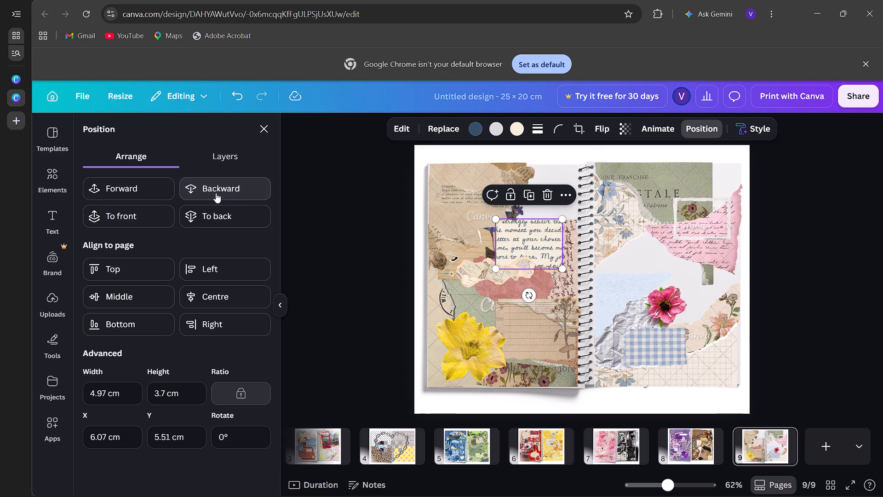
pyautogui.click(216, 193)
pyautogui.click(216, 193)
pyautogui.click(216, 193)
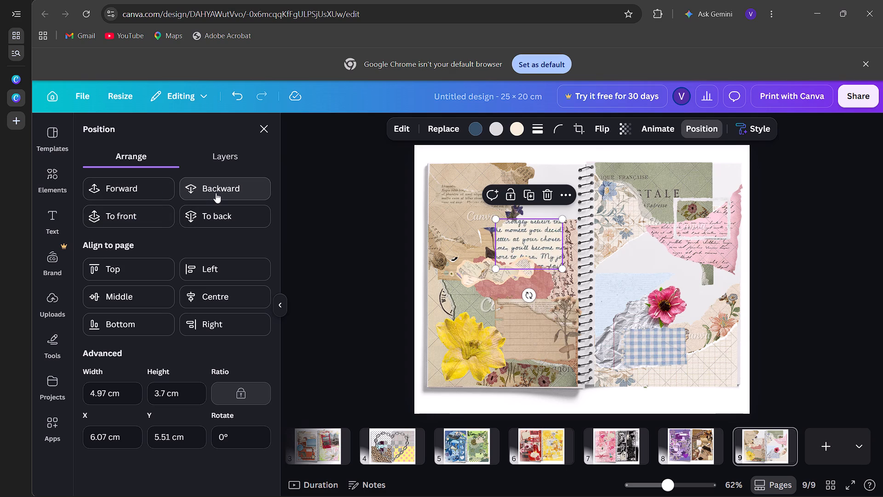
pyautogui.click(216, 193)
pyautogui.click(216, 193)
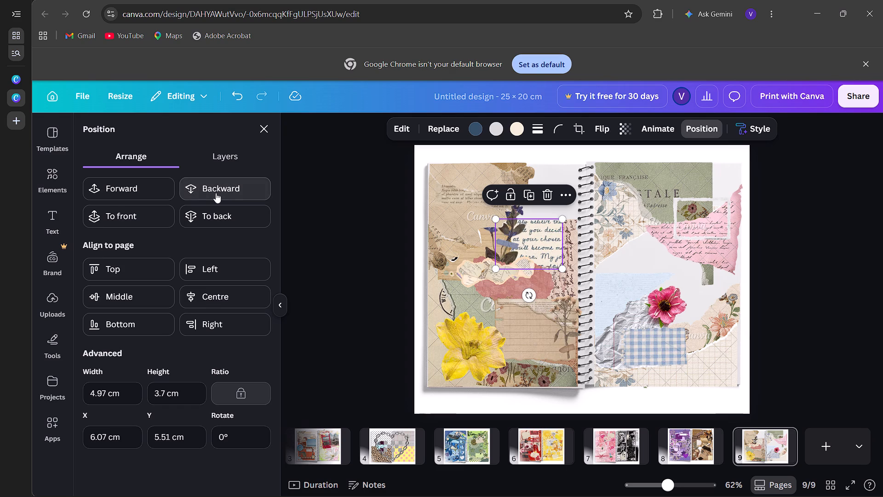
pyautogui.click(216, 193)
pyautogui.click(264, 124)
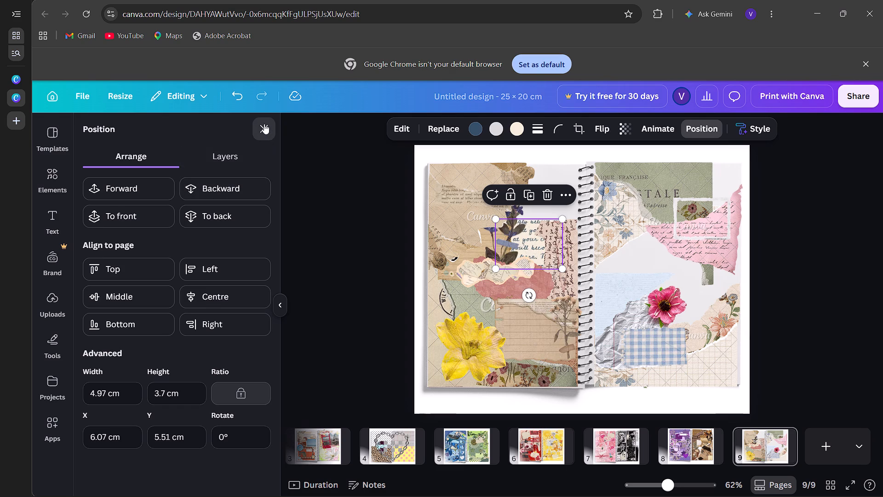
# Add the torn green postcard scrap with the brown crumpled strip and place it on the upper part of the right page.
pyautogui.scroll(-2, 214, 445)
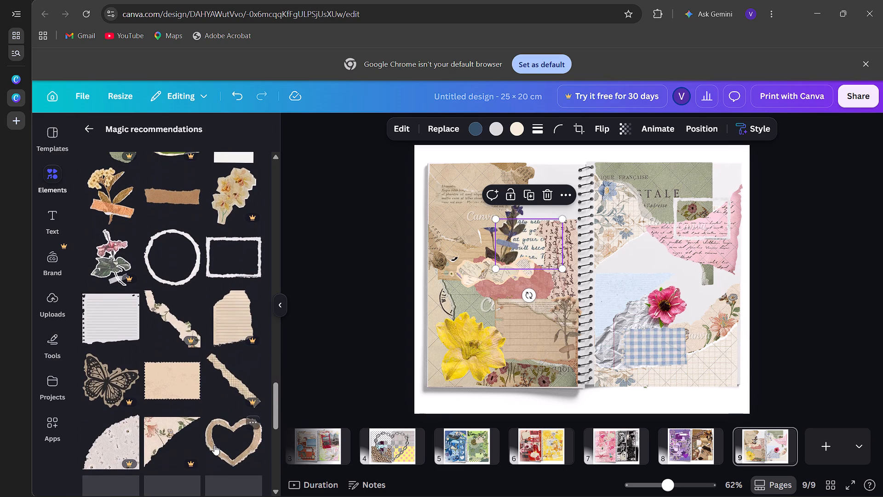
pyautogui.scroll(-2, 214, 445)
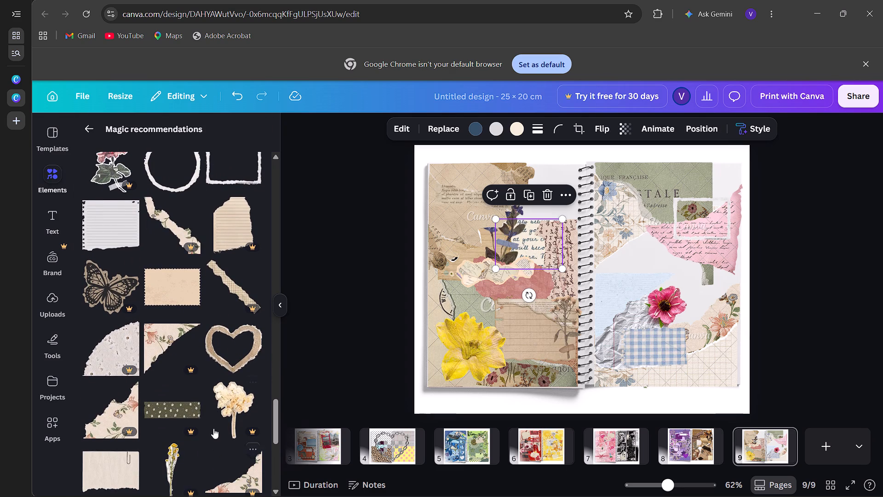
pyautogui.scroll(-2, 213, 428)
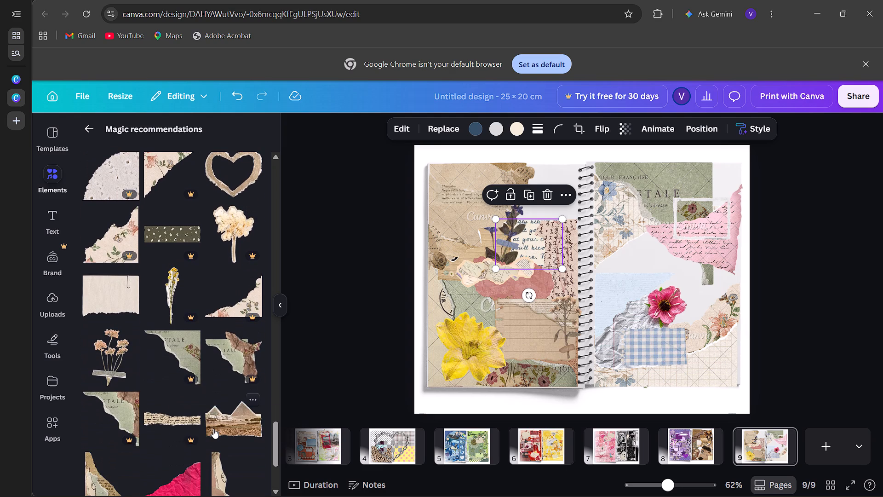
pyautogui.scroll(-1, 213, 428)
pyautogui.click(235, 375)
pyautogui.moveTo(463, 388); pyautogui.dragTo(594, 281)
pyautogui.moveTo(658, 222); pyautogui.dragTo(716, 183)
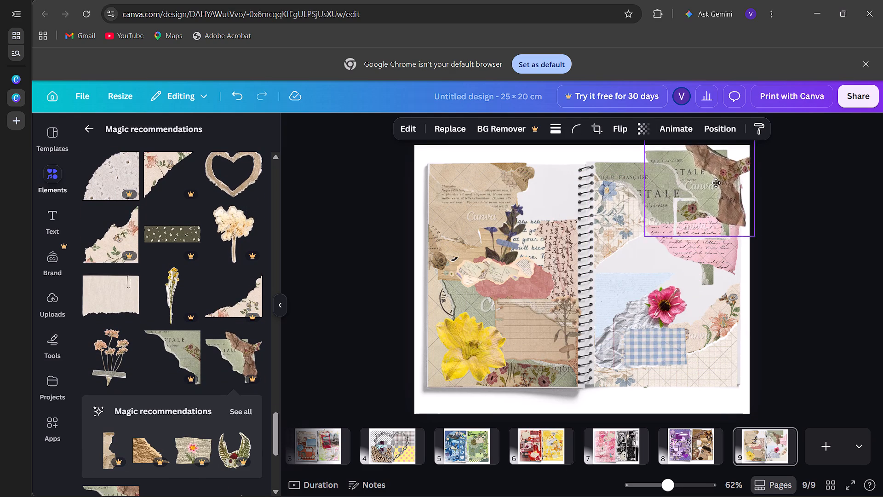
pyautogui.moveTo(716, 183); pyautogui.dragTo(704, 208)
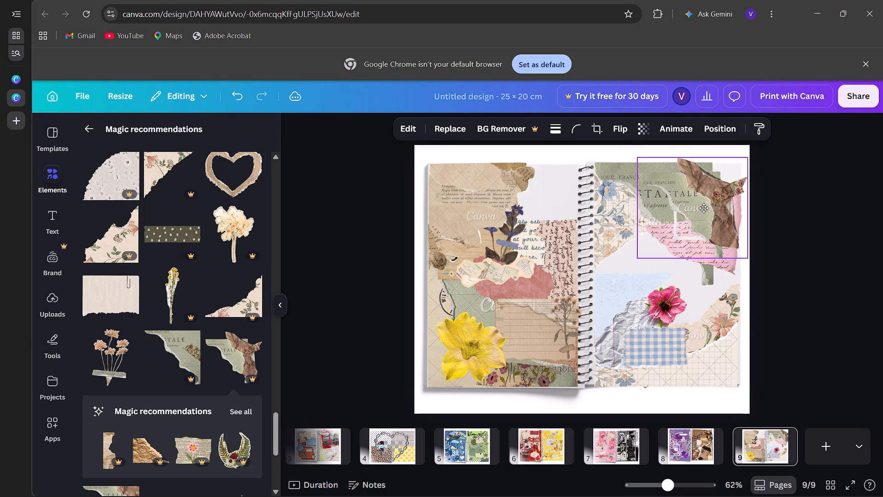
pyautogui.moveTo(704, 208); pyautogui.dragTo(680, 216)
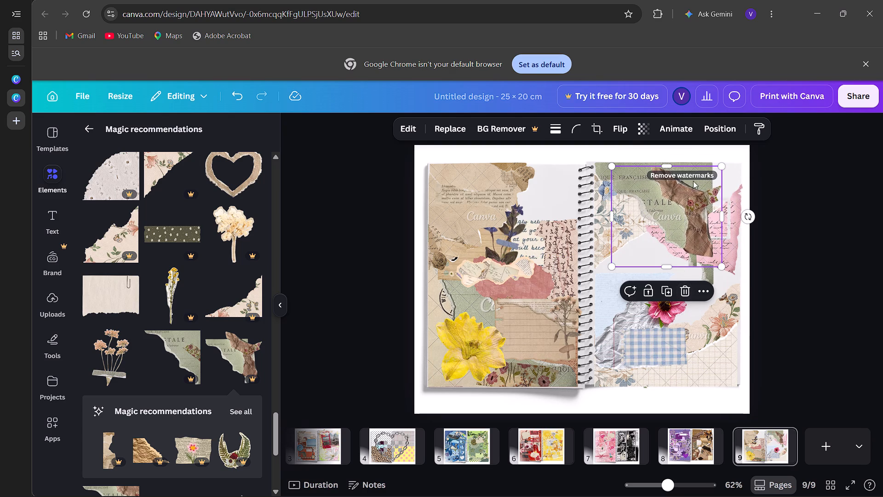
# Flip the green and brown postcard scrap both vertically and horizontally.
pyautogui.click(623, 122)
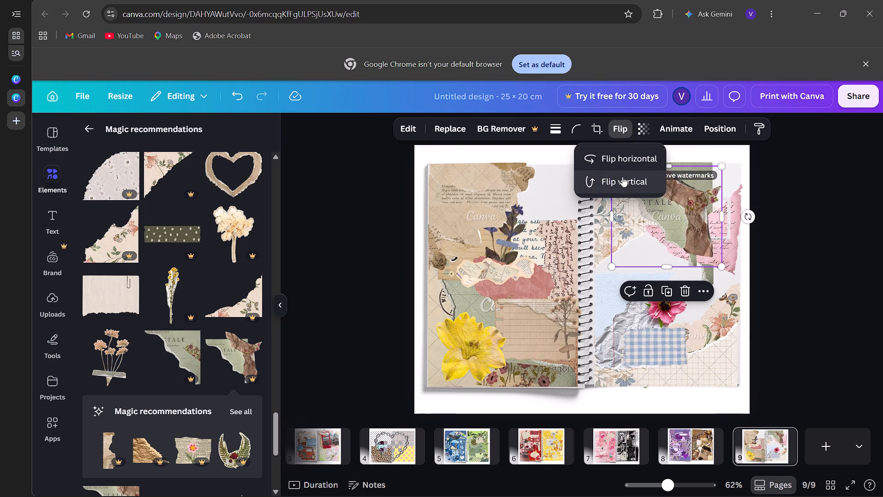
pyautogui.click(622, 177)
pyautogui.click(621, 153)
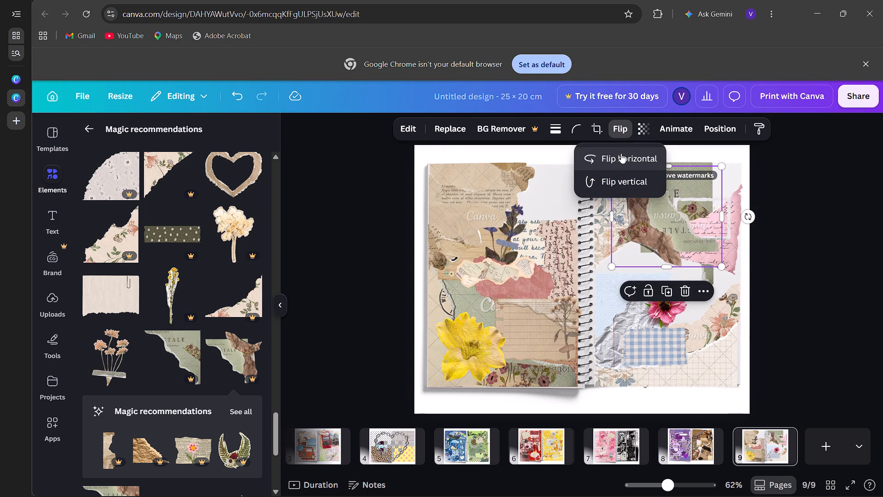
# Move the flipped green and brown scrap beside the spiral binding, above the light blue paper on the right page.
pyautogui.moveTo(658, 231); pyautogui.dragTo(623, 253)
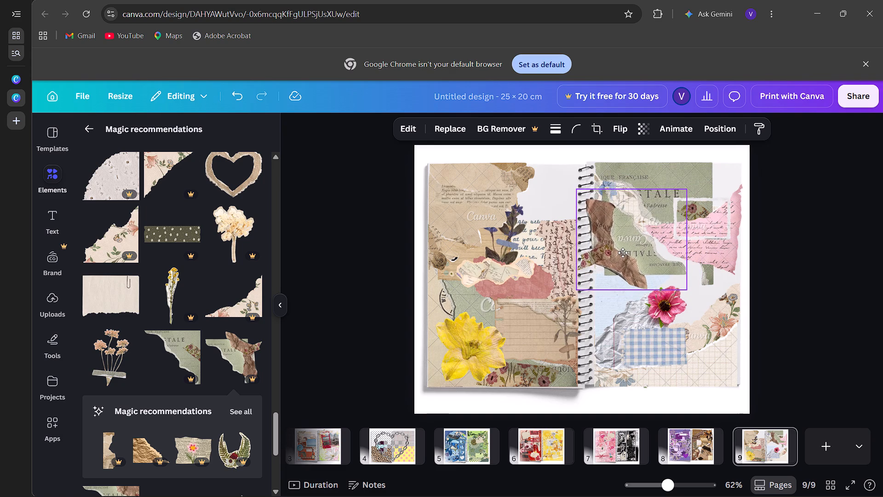
pyautogui.moveTo(623, 253); pyautogui.dragTo(631, 255)
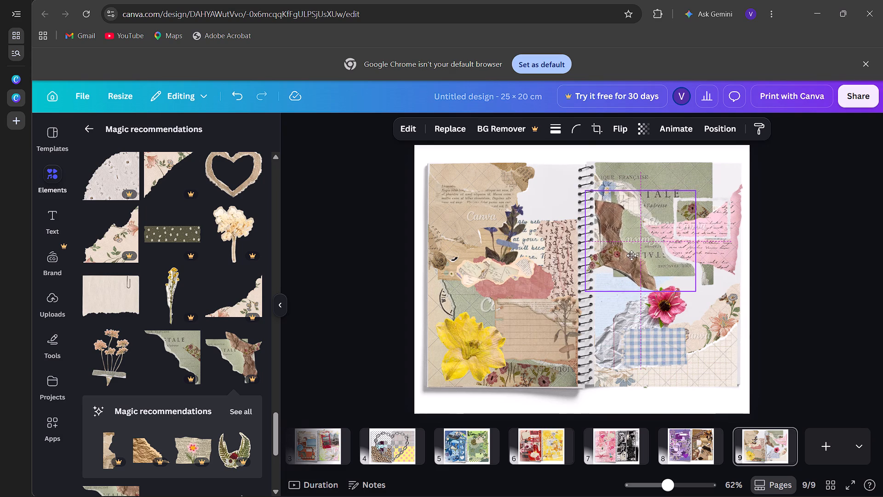
pyautogui.moveTo(631, 255); pyautogui.dragTo(636, 263)
pyautogui.click(636, 263)
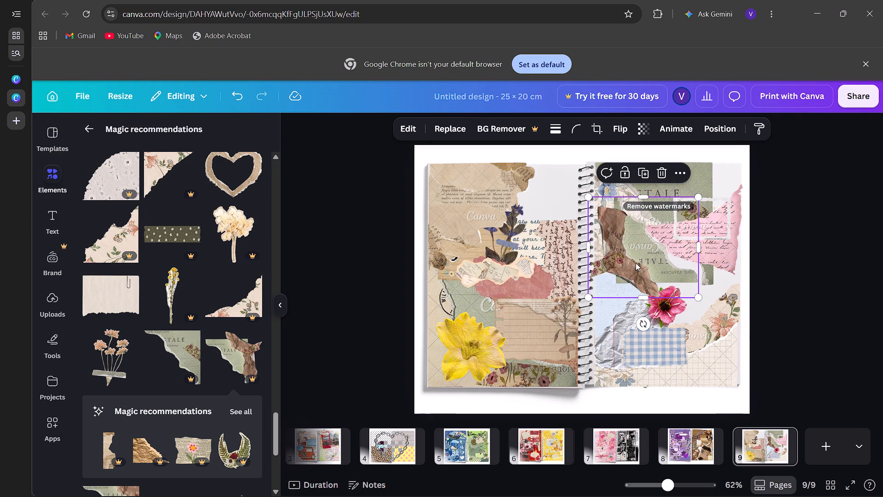
pyautogui.moveTo(636, 263); pyautogui.dragTo(635, 272)
pyautogui.click(635, 272)
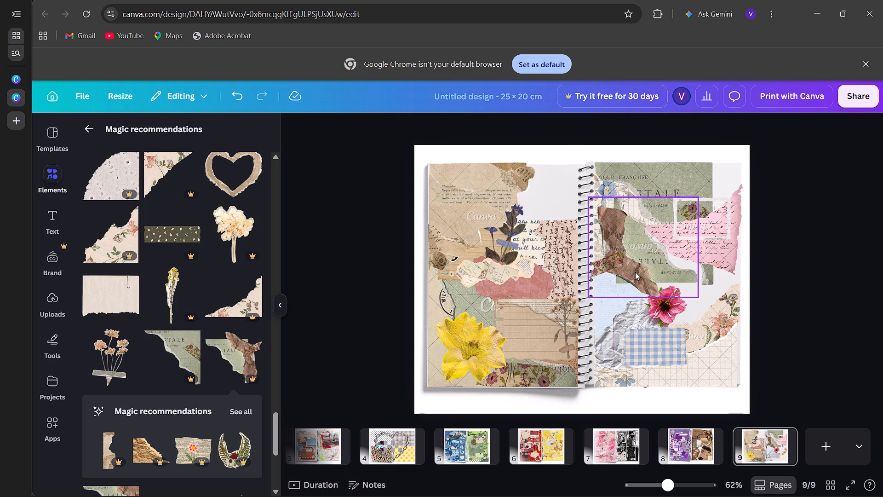
pyautogui.moveTo(635, 272); pyautogui.dragTo(624, 275)
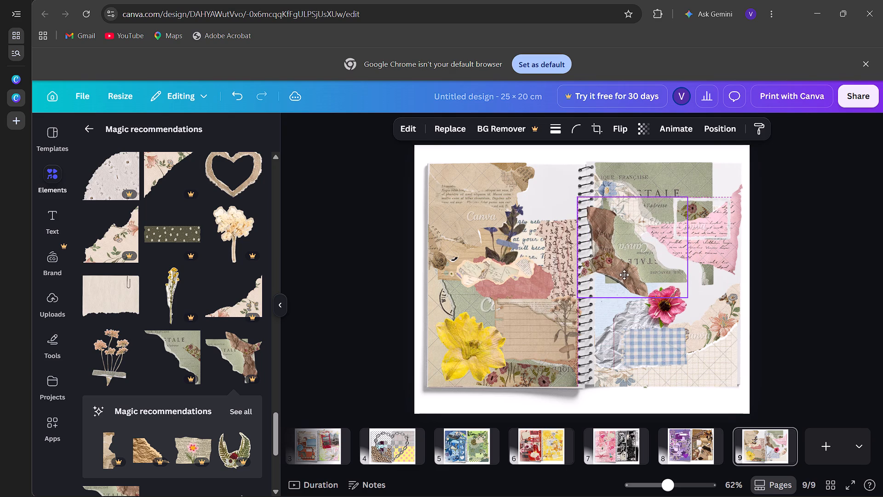
pyautogui.moveTo(624, 275); pyautogui.dragTo(627, 275)
# Move the pink handwritten paper down over the pink flower and the blue gingham piece on the right page.
pyautogui.moveTo(699, 178); pyautogui.dragTo(688, 250)
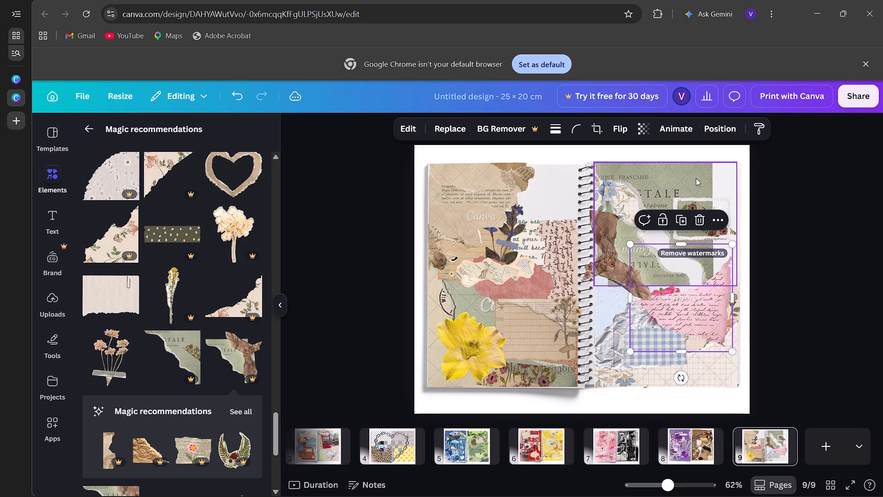
# Shift the large green postcard paper to the right page's upper outer corner and trim its outer side.
pyautogui.moveTo(689, 168); pyautogui.dragTo(708, 170)
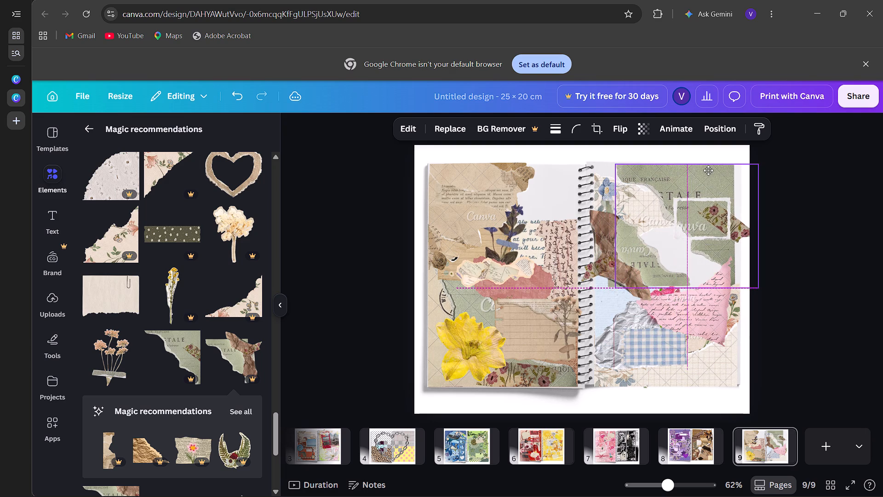
pyautogui.moveTo(708, 170); pyautogui.dragTo(709, 170)
pyautogui.moveTo(759, 230); pyautogui.dragTo(745, 234)
pyautogui.moveTo(687, 177); pyautogui.dragTo(639, 176)
pyautogui.click(639, 176)
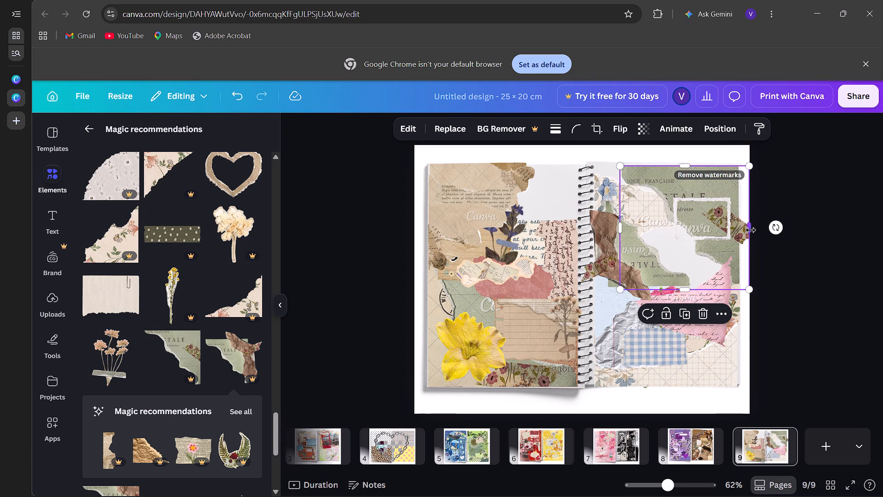
pyautogui.moveTo(645, 259); pyautogui.dragTo(638, 257)
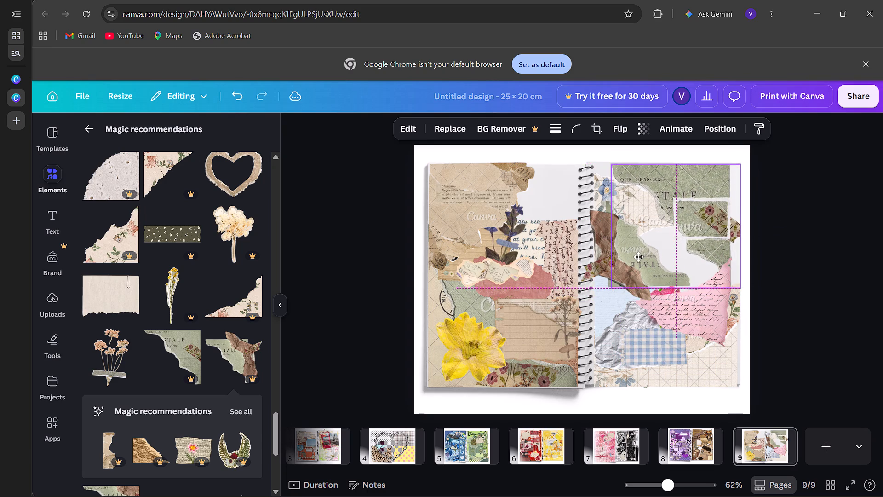
pyautogui.moveTo(638, 257); pyautogui.dragTo(641, 256)
pyautogui.click(641, 256)
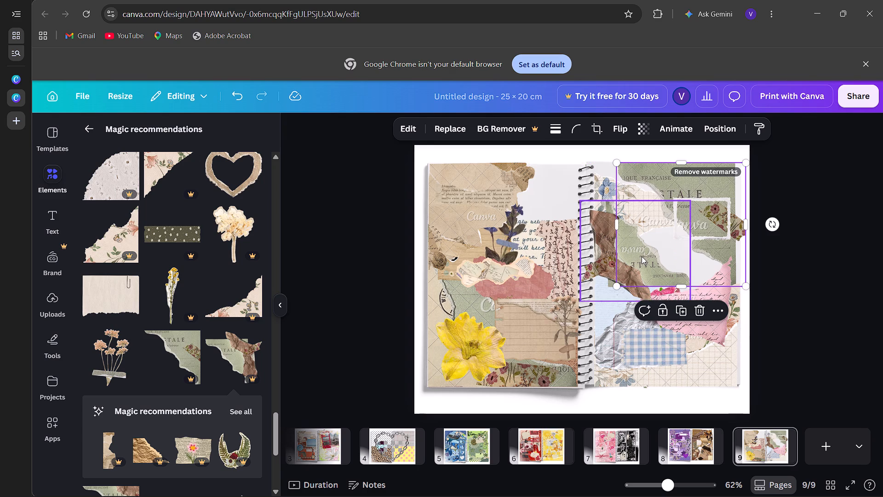
# Move the flipped green and brown scrap away from the spiral binding, over the large green postcard paper on the right page.
pyautogui.click(600, 313)
pyautogui.click(599, 258)
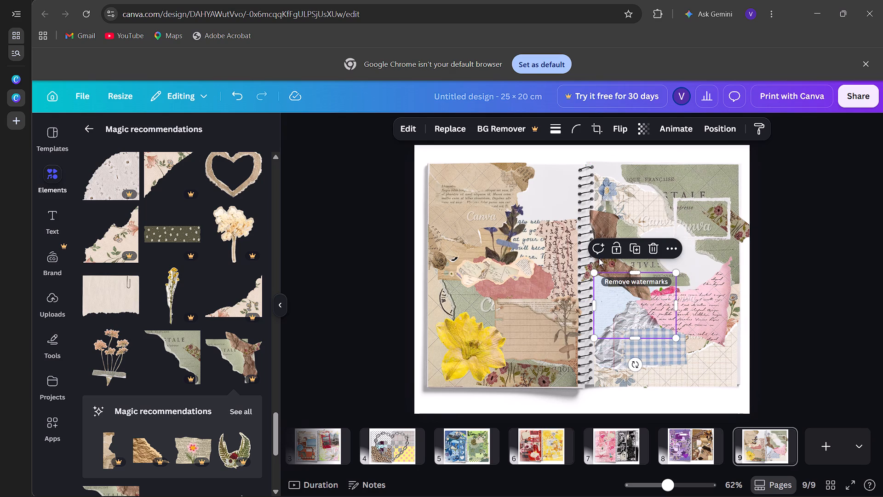
pyautogui.click(623, 262)
pyautogui.moveTo(623, 262); pyautogui.dragTo(619, 265)
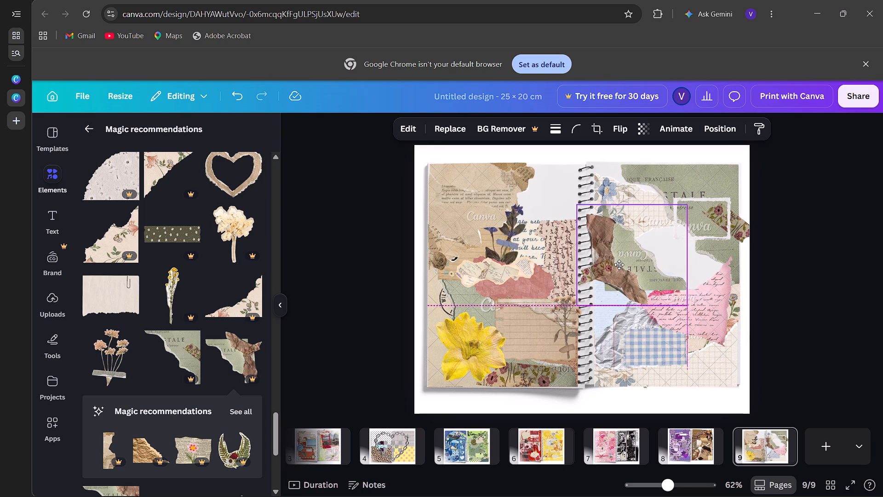
pyautogui.moveTo(619, 265); pyautogui.dragTo(633, 253)
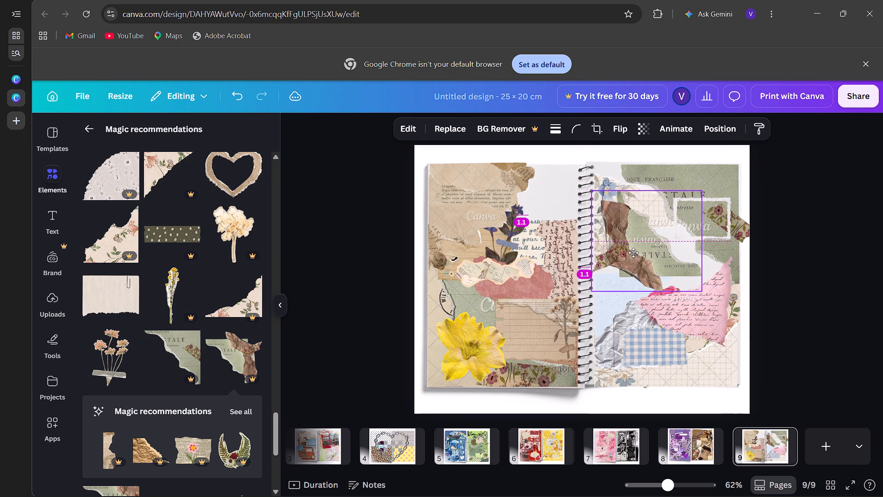
pyautogui.moveTo(633, 253); pyautogui.dragTo(645, 255)
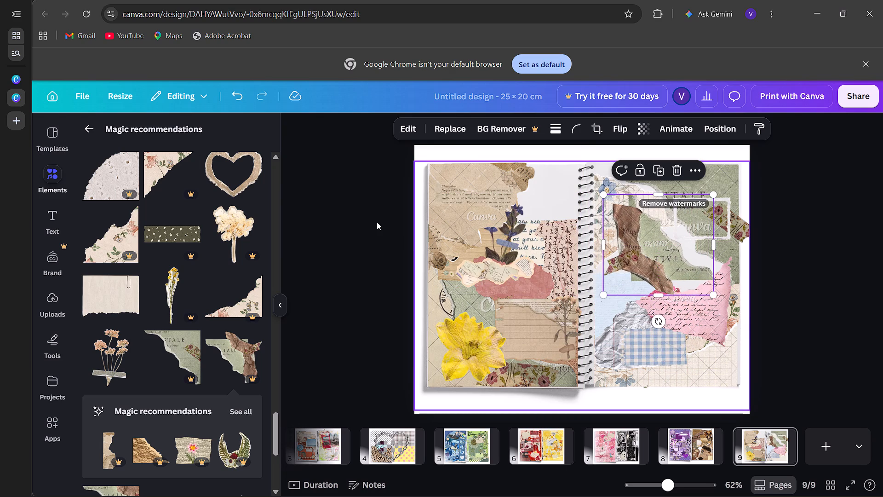
# Move the pink handwritten paper from the pink flower to the right page's upper inner corner, beside the spiral binding.
pyautogui.moveTo(705, 312); pyautogui.dragTo(706, 290)
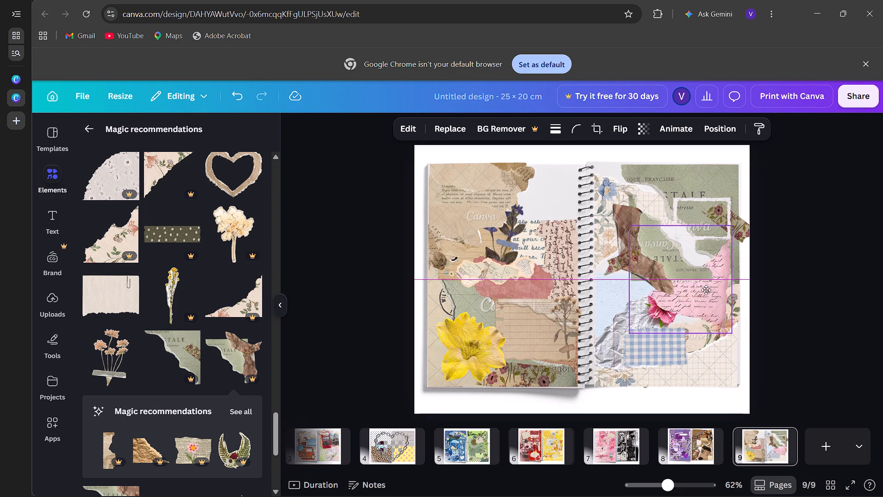
pyautogui.moveTo(706, 290); pyautogui.dragTo(711, 272)
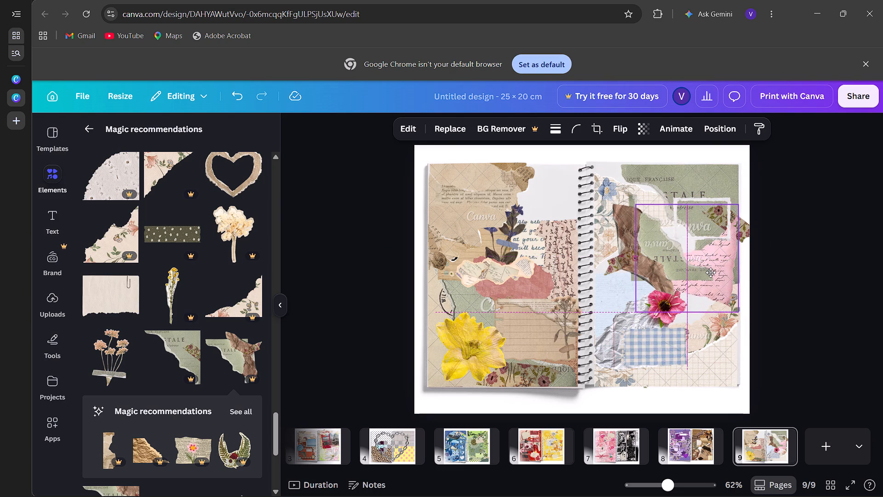
pyautogui.moveTo(711, 272); pyautogui.dragTo(656, 193)
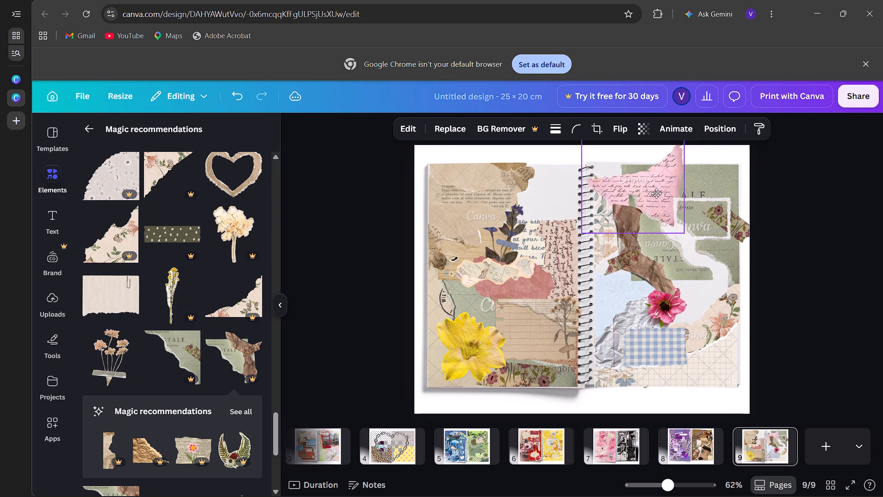
pyautogui.moveTo(656, 193); pyautogui.dragTo(659, 178)
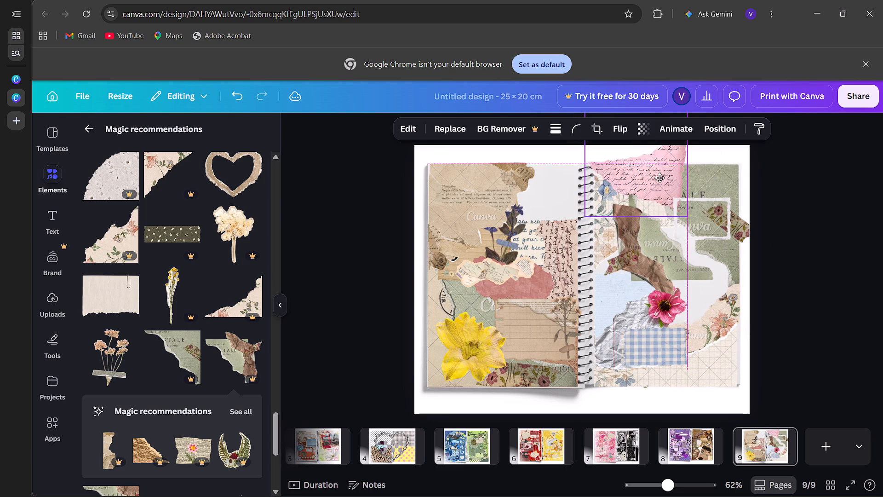
pyautogui.moveTo(659, 178); pyautogui.dragTo(659, 178)
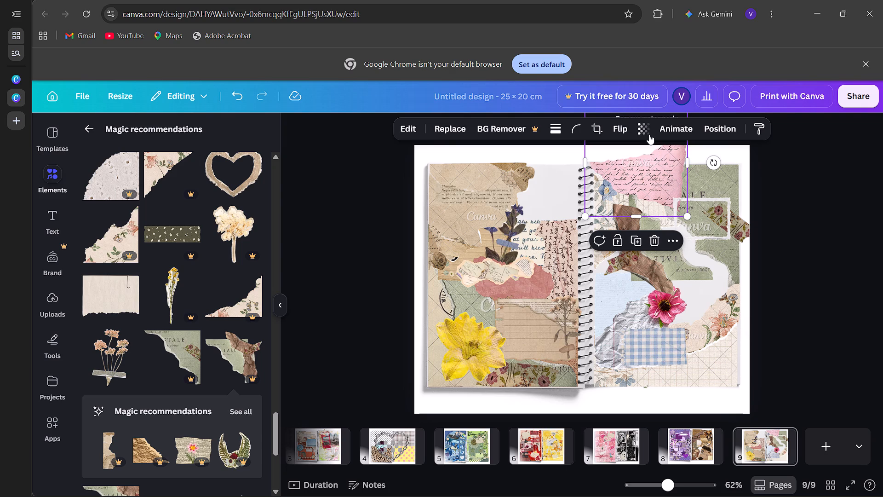
pyautogui.click(830, 199)
# Trim the pink handwritten paper's upper part to about 7.6 × 4.2 cm and align it flush with the page's top edge.
pyautogui.click(641, 183)
pyautogui.moveTo(648, 165); pyautogui.dragTo(660, 212)
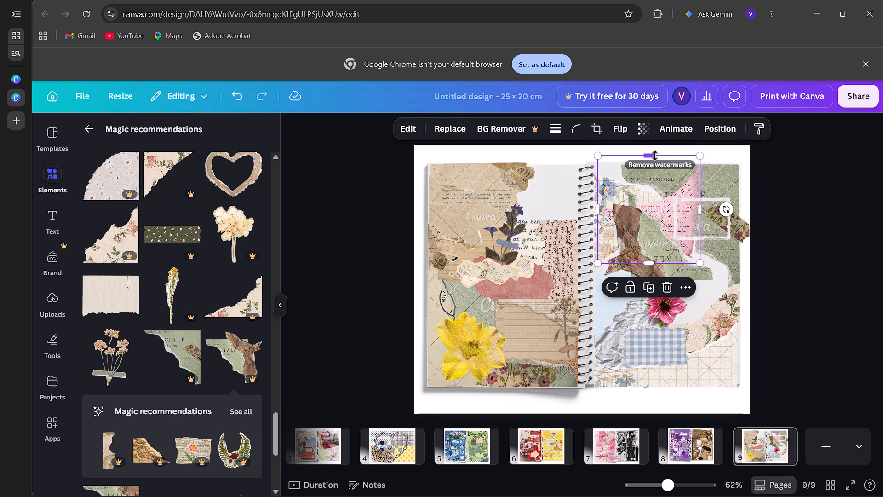
pyautogui.moveTo(653, 154); pyautogui.dragTo(667, 199)
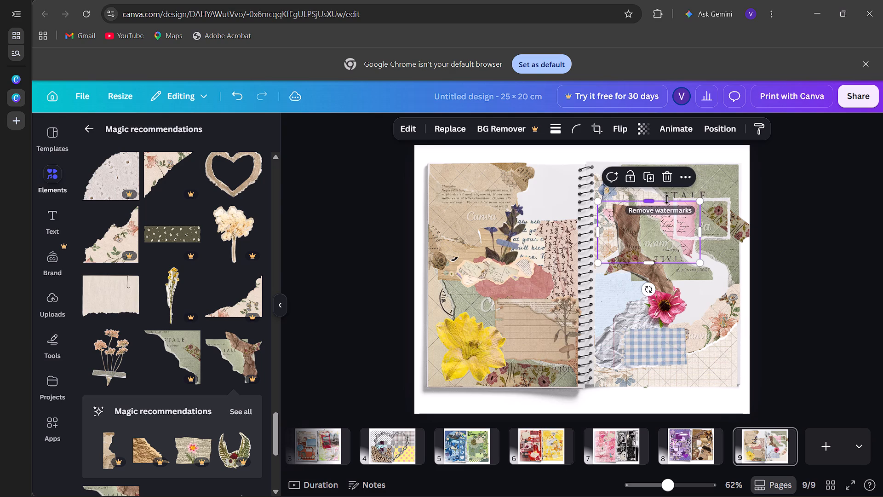
pyautogui.moveTo(679, 231); pyautogui.dragTo(671, 196)
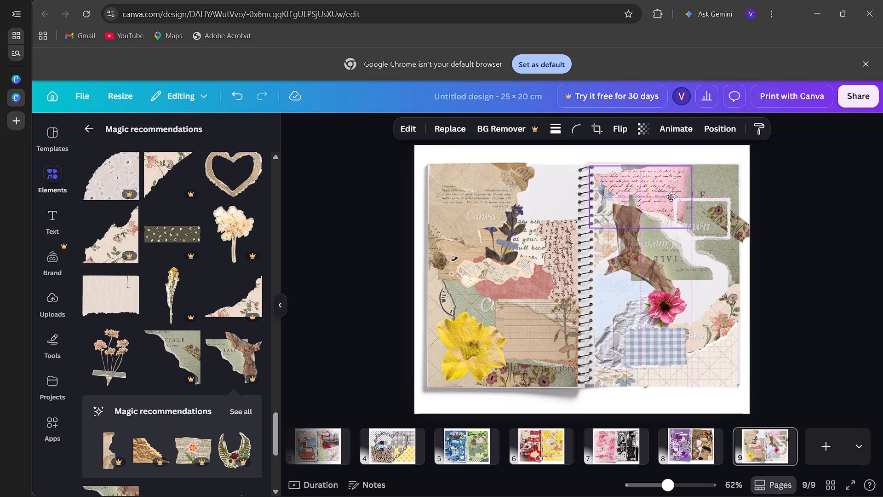
pyautogui.moveTo(671, 196); pyautogui.dragTo(667, 187)
pyautogui.moveTo(637, 153); pyautogui.dragTo(638, 160)
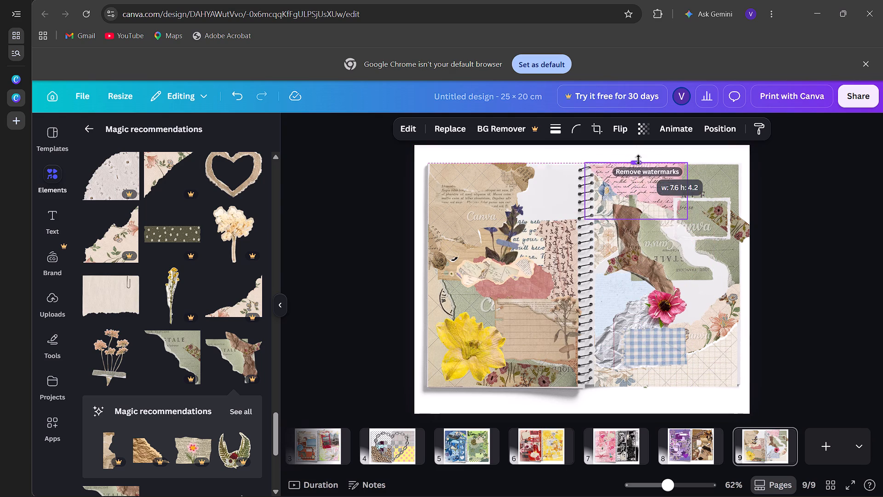
pyautogui.moveTo(638, 160); pyautogui.dragTo(638, 161)
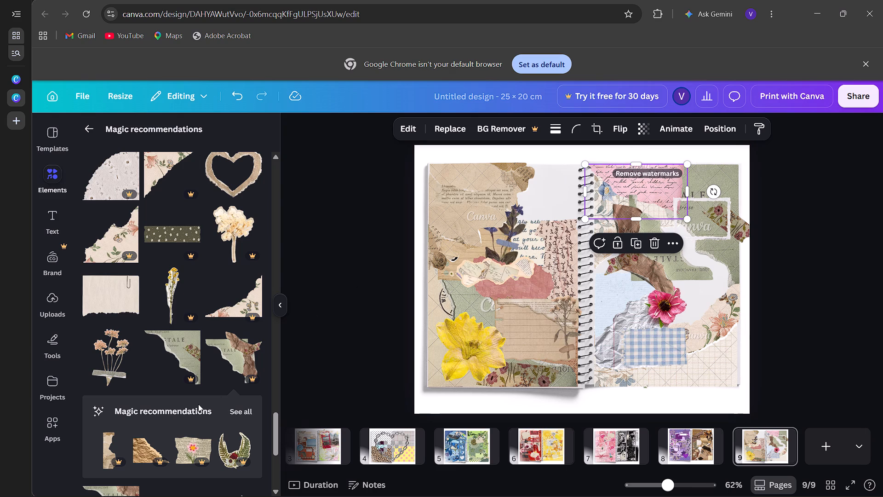
# Add the green torn paper from the recommended elements, shrink it, and place it below the pink flower, overlapping the blue gingham piece.
pyautogui.scroll(-2, 197, 404)
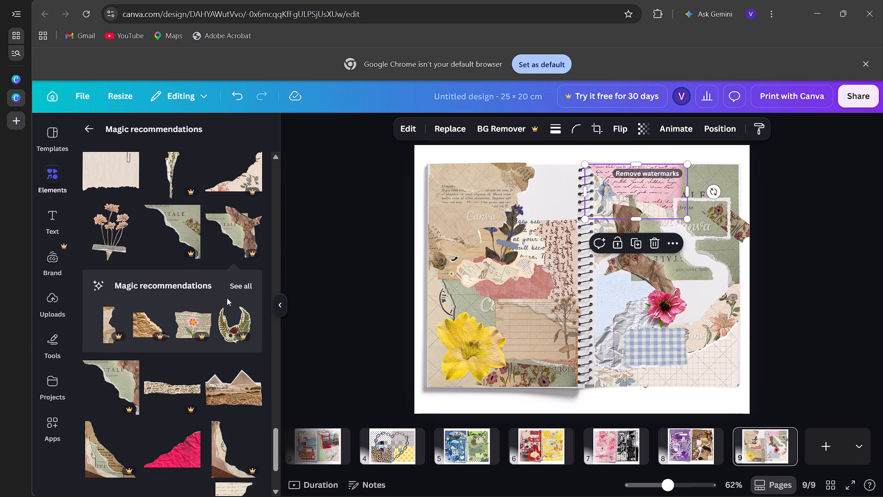
pyautogui.click(251, 283)
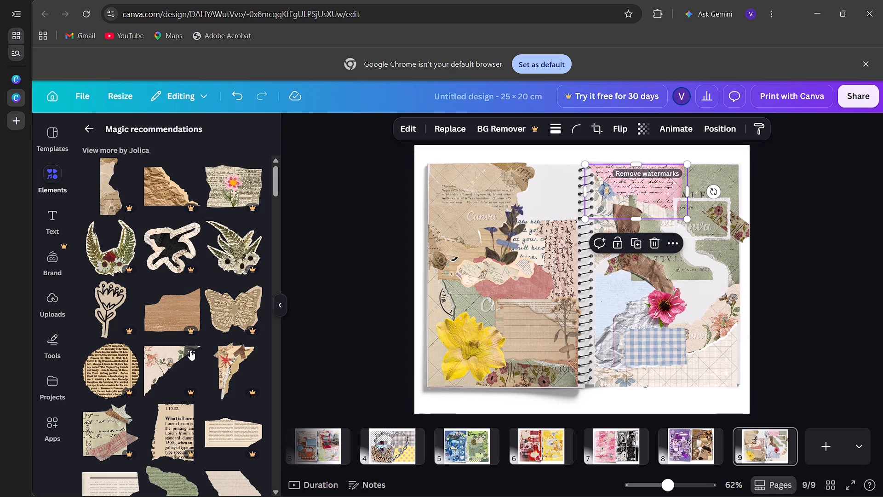
pyautogui.scroll(-2, 190, 350)
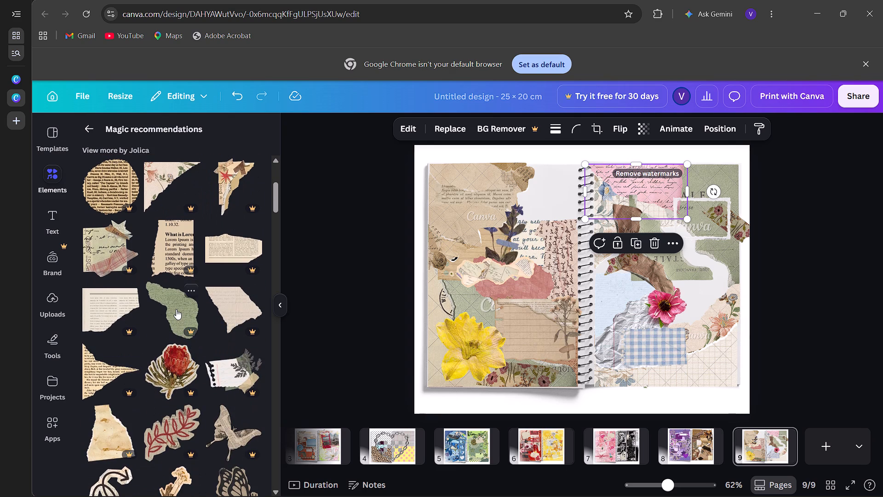
pyautogui.click(176, 309)
pyautogui.moveTo(481, 385); pyautogui.dragTo(600, 202)
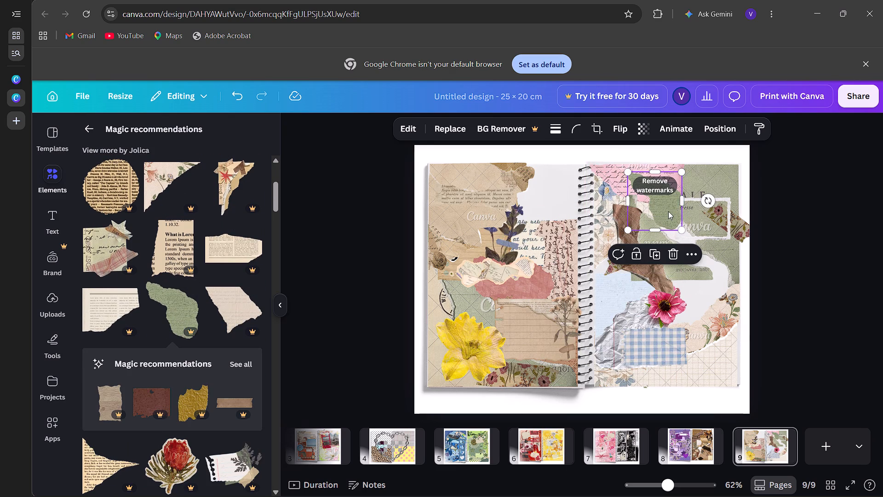
pyautogui.moveTo(668, 211); pyautogui.dragTo(688, 332)
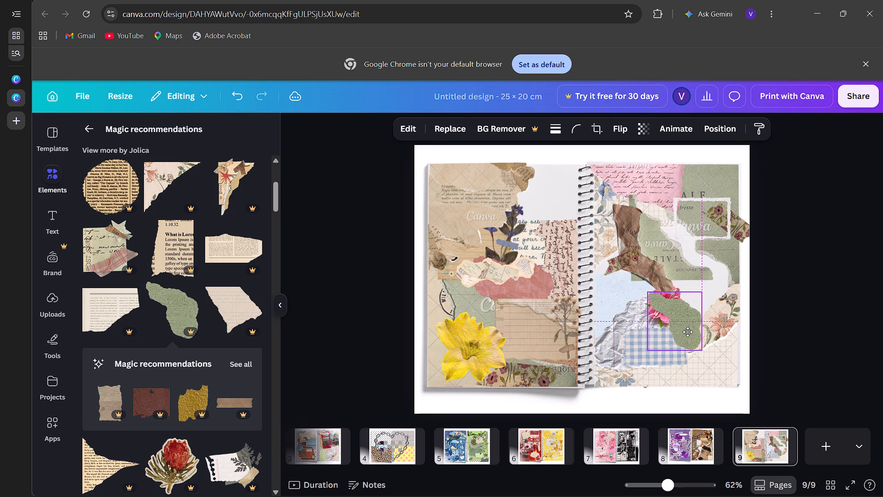
pyautogui.moveTo(688, 332); pyautogui.dragTo(690, 351)
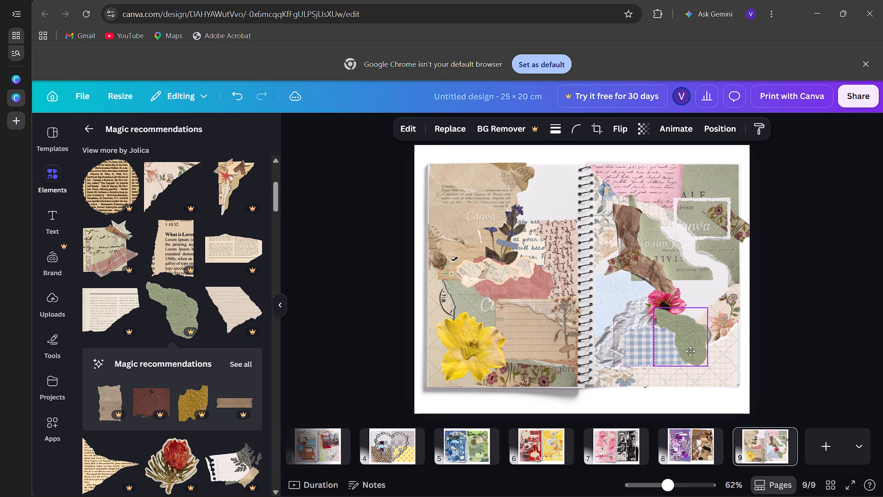
pyautogui.moveTo(690, 351); pyautogui.dragTo(688, 354)
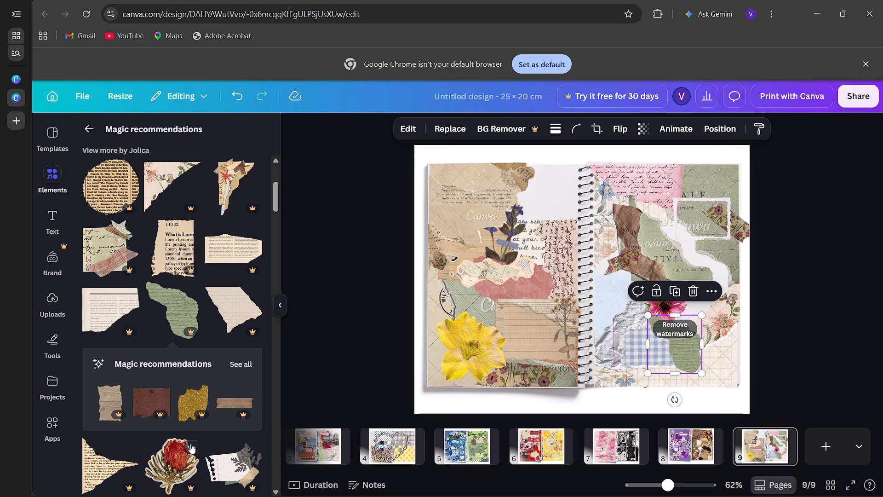
# Add the layered triangular paper scrap with the brown tape strip from the recommended elements and reduce its size.
pyautogui.scroll(-3, 206, 437)
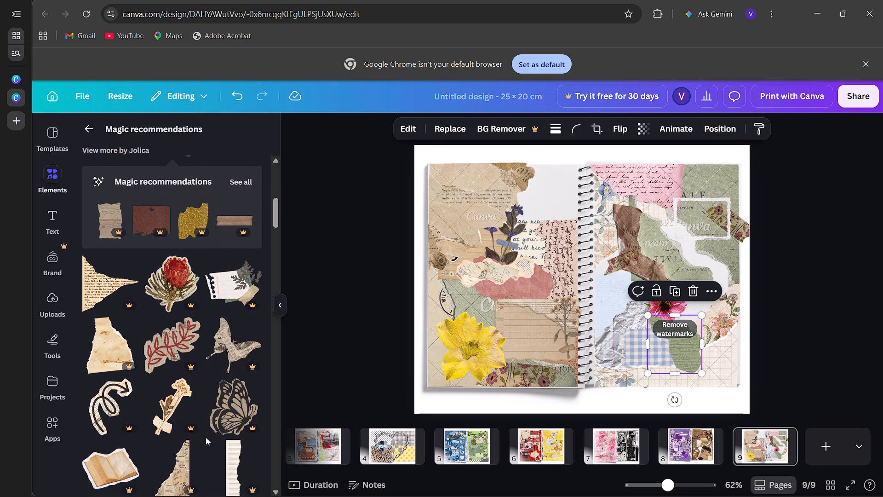
pyautogui.scroll(-2, 206, 437)
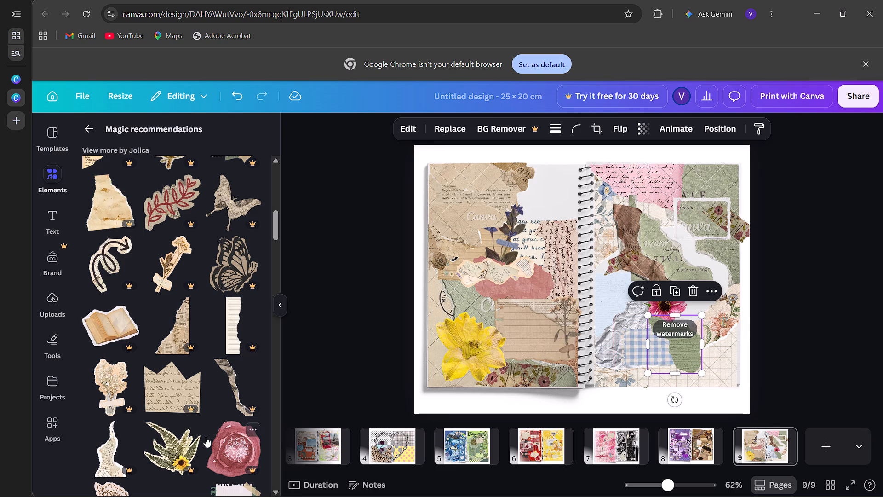
pyautogui.scroll(-3, 220, 451)
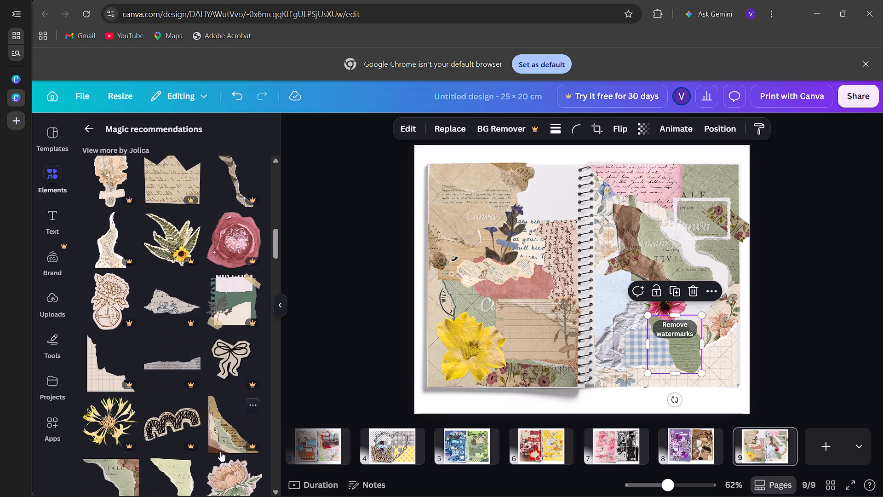
pyautogui.scroll(-1, 220, 449)
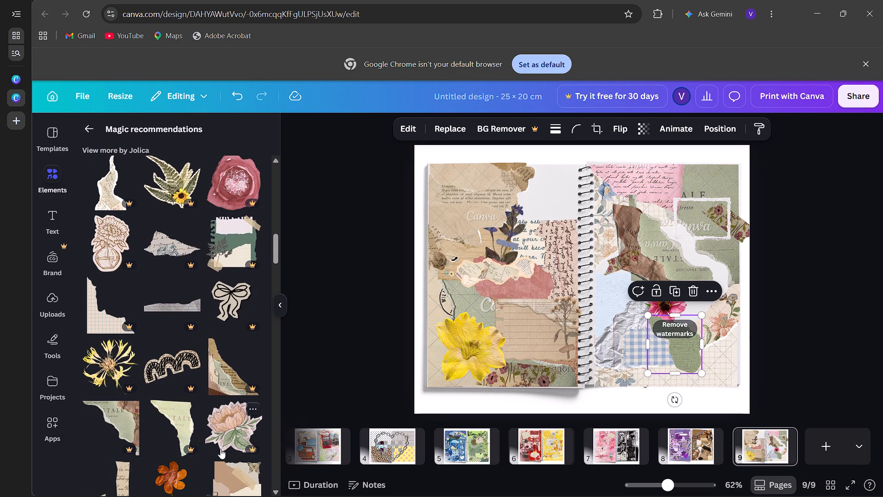
pyautogui.scroll(-2, 220, 449)
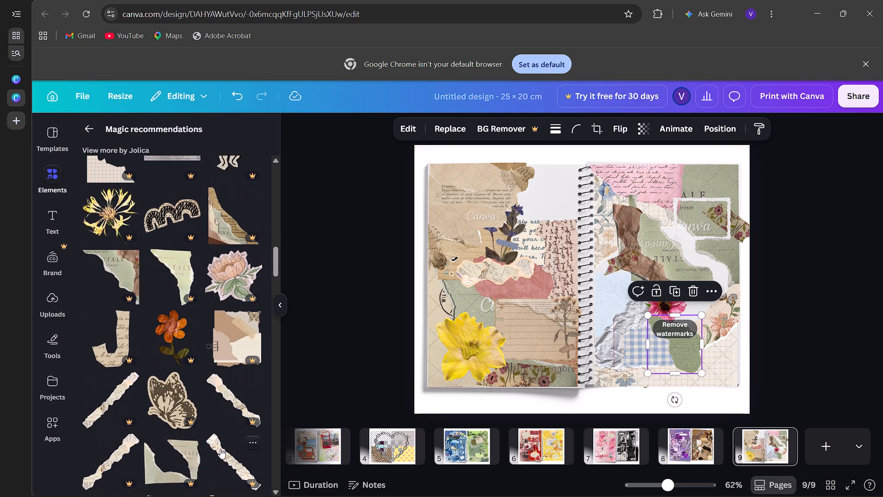
pyautogui.scroll(-4, 220, 449)
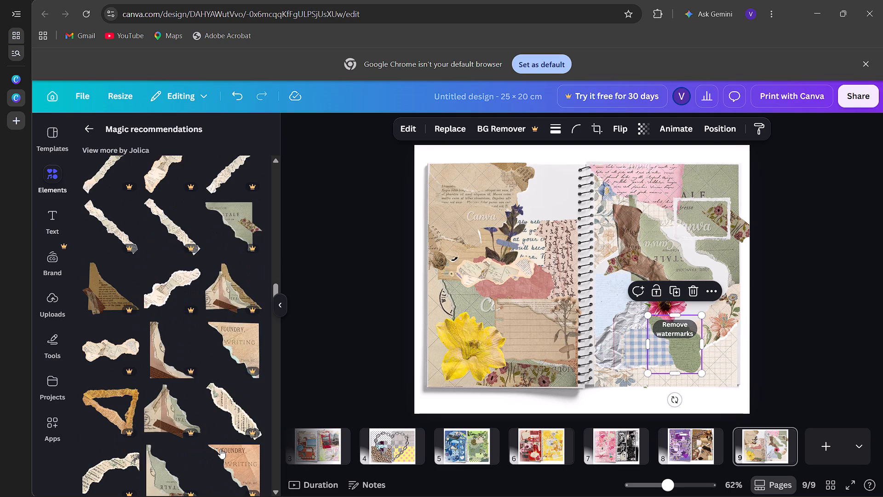
pyautogui.scroll(-1, 220, 449)
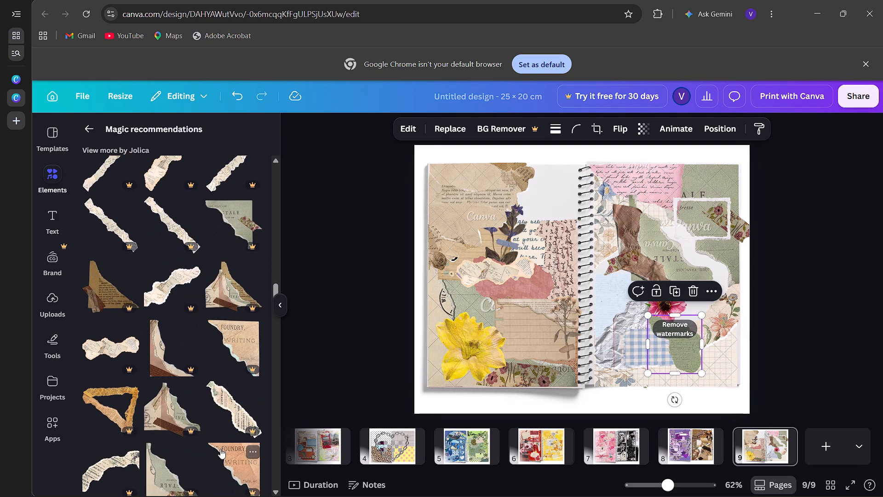
pyautogui.click(224, 290)
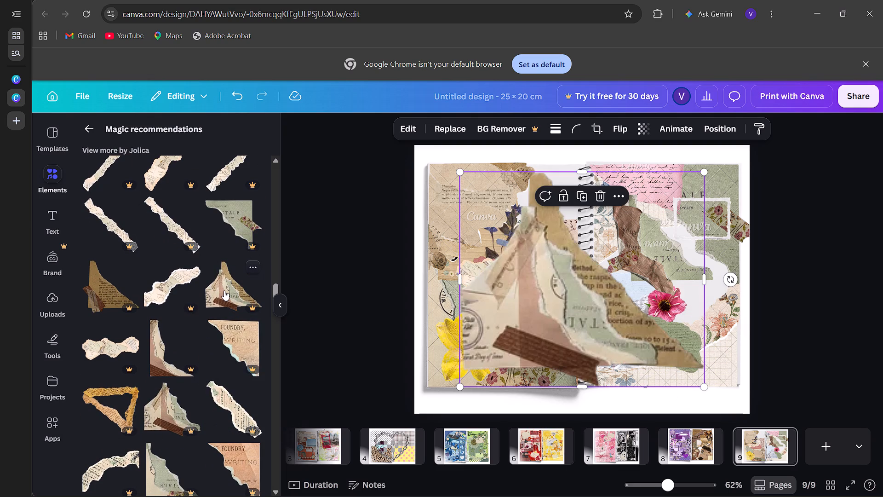
pyautogui.moveTo(457, 390); pyautogui.dragTo(490, 330)
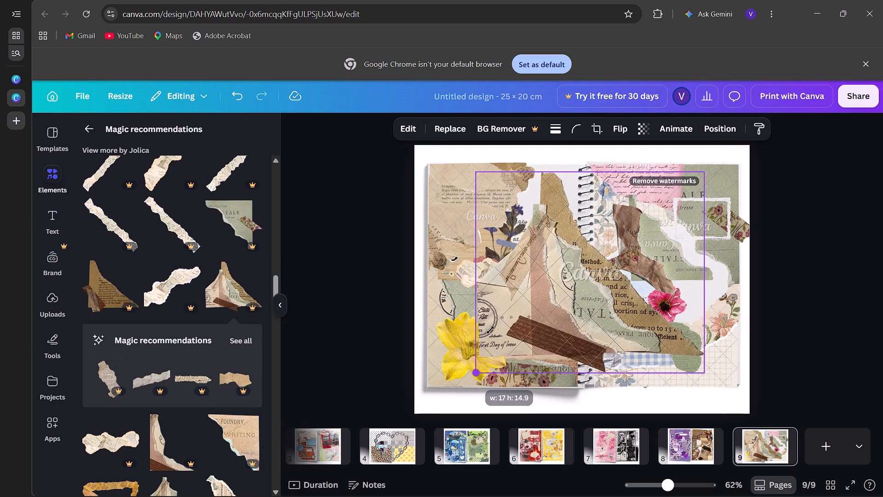
pyautogui.moveTo(490, 330); pyautogui.dragTo(541, 251)
# Shrink the layered triangular scrap further and place it on the right page beside the spiral binding, just above the light blue paper.
pyautogui.moveTo(609, 226); pyautogui.dragTo(640, 372)
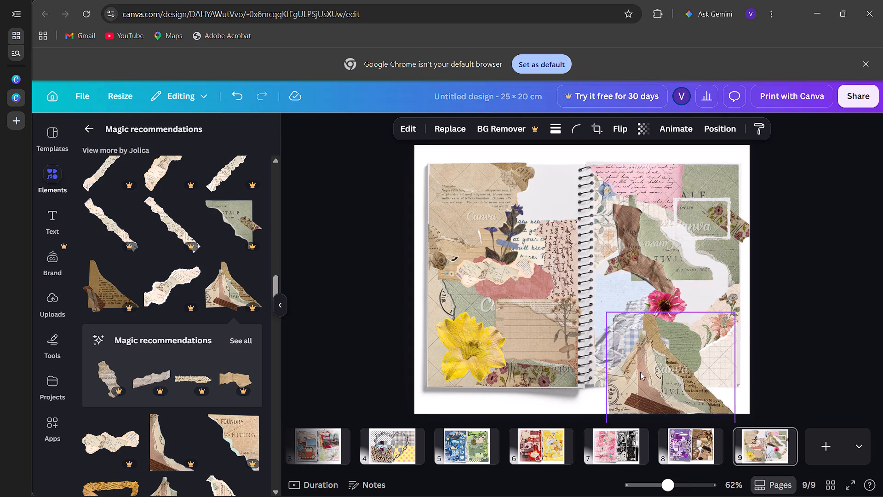
pyautogui.moveTo(640, 372); pyautogui.dragTo(604, 272)
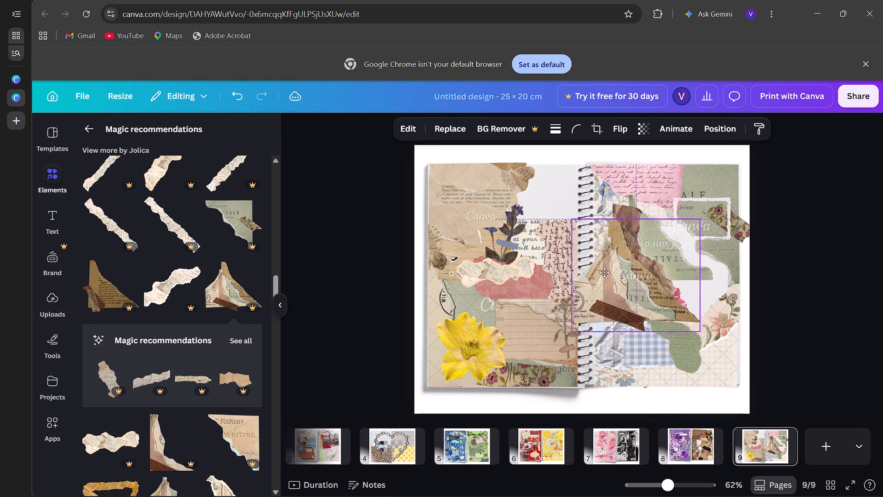
pyautogui.moveTo(604, 272); pyautogui.dragTo(604, 271)
pyautogui.moveTo(573, 330); pyautogui.dragTo(663, 271)
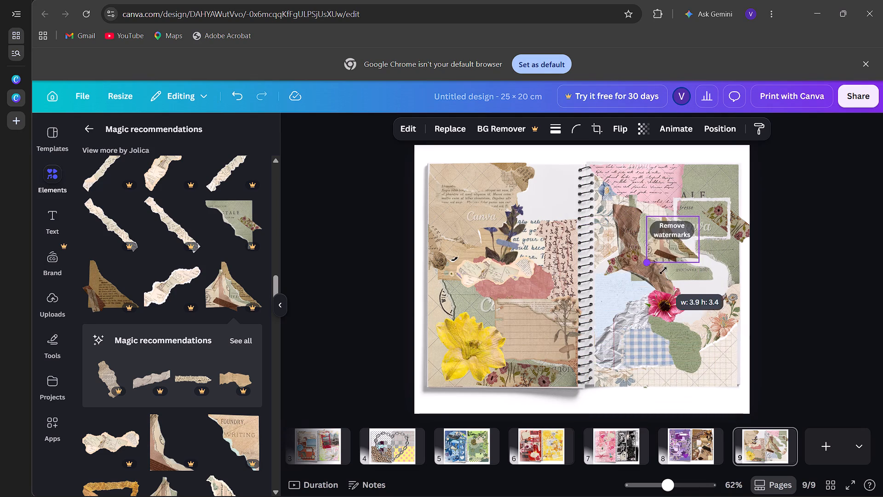
pyautogui.moveTo(663, 271); pyautogui.dragTo(664, 270)
pyautogui.moveTo(666, 233); pyautogui.dragTo(603, 247)
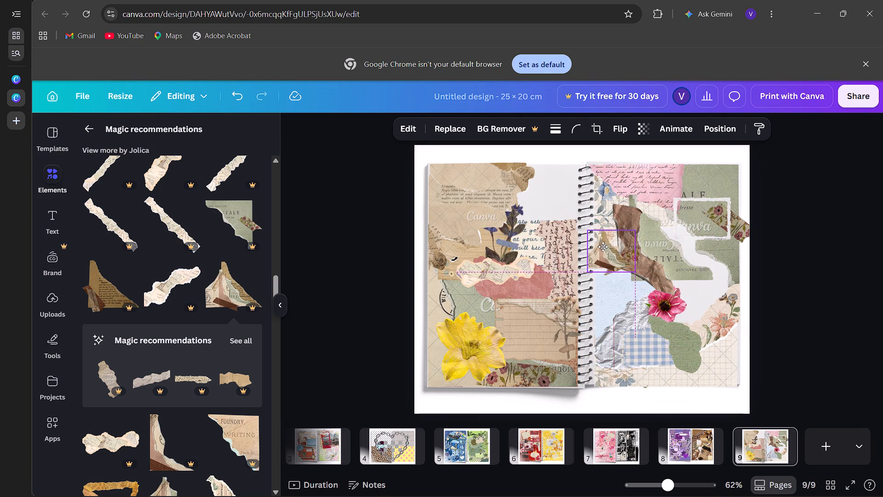
pyautogui.moveTo(603, 247); pyautogui.dragTo(608, 248)
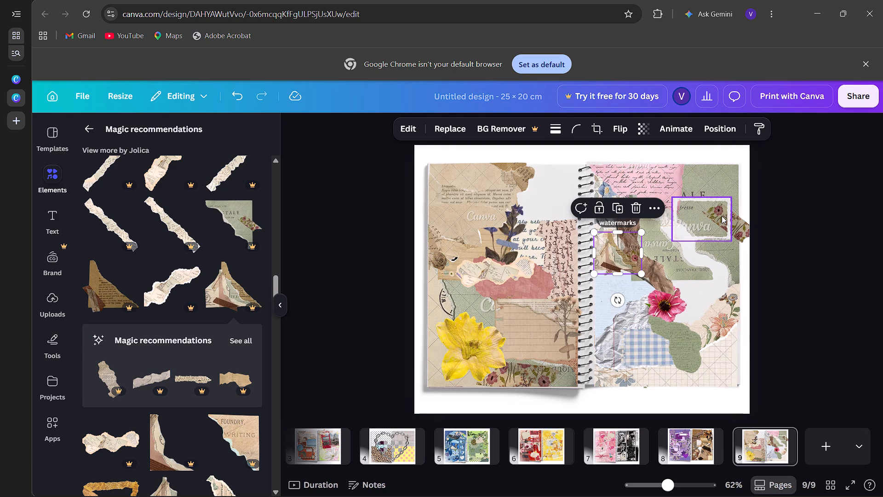
# Move the white torn frame from the green floral paper down onto the blue gingham piece.
pyautogui.moveTo(722, 216); pyautogui.dragTo(645, 306)
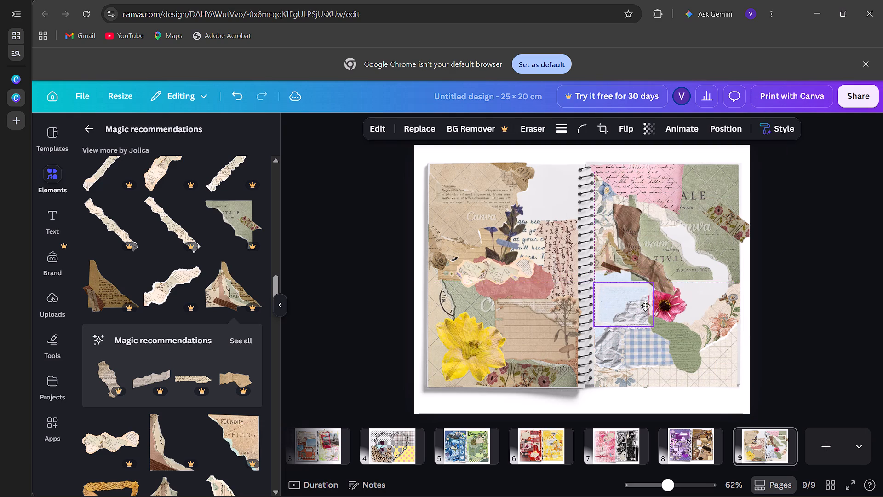
pyautogui.moveTo(645, 306); pyautogui.dragTo(656, 330)
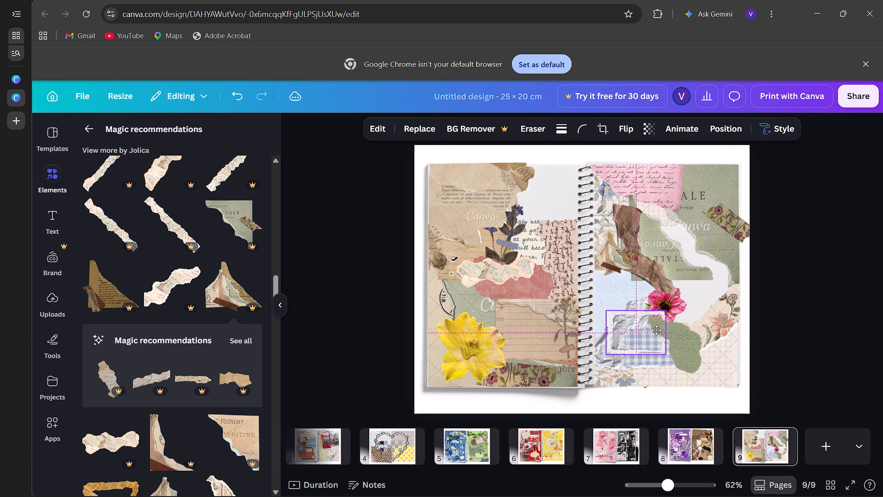
pyautogui.moveTo(656, 330); pyautogui.dragTo(656, 330)
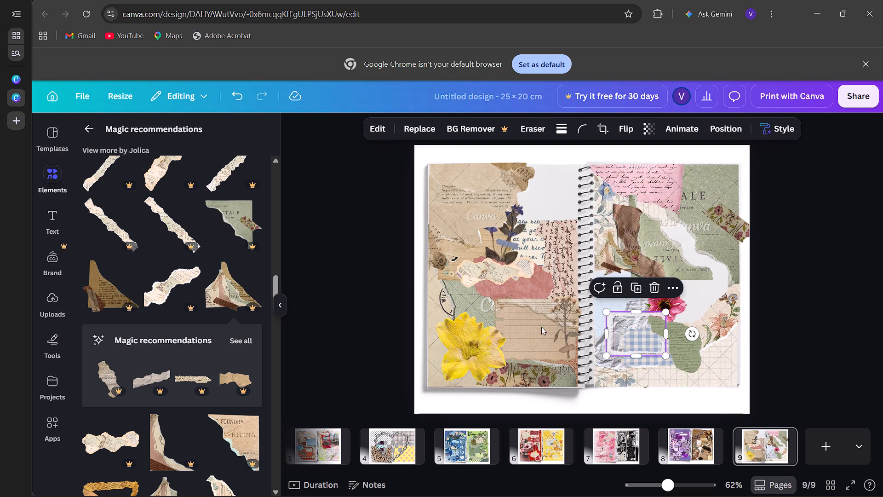
# Add the crumpled hot-pink torn paper from the recommended elements, shrink it, and place it over the pink flower on the right page.
pyautogui.scroll(-3, 217, 472)
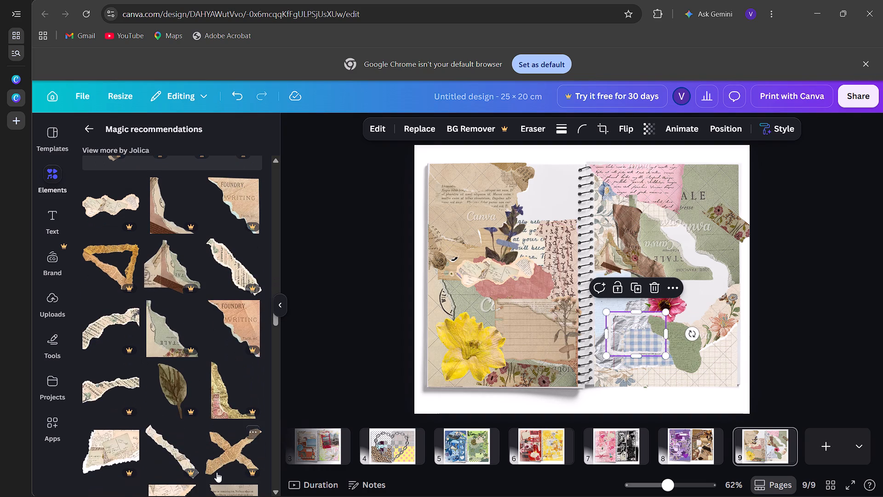
pyautogui.scroll(-1, 217, 472)
pyautogui.scroll(-6, 206, 416)
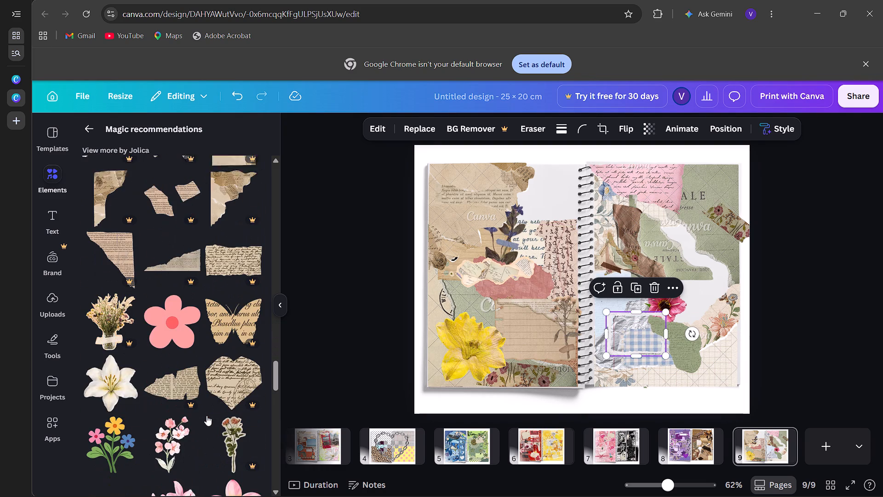
pyautogui.scroll(-6, 206, 416)
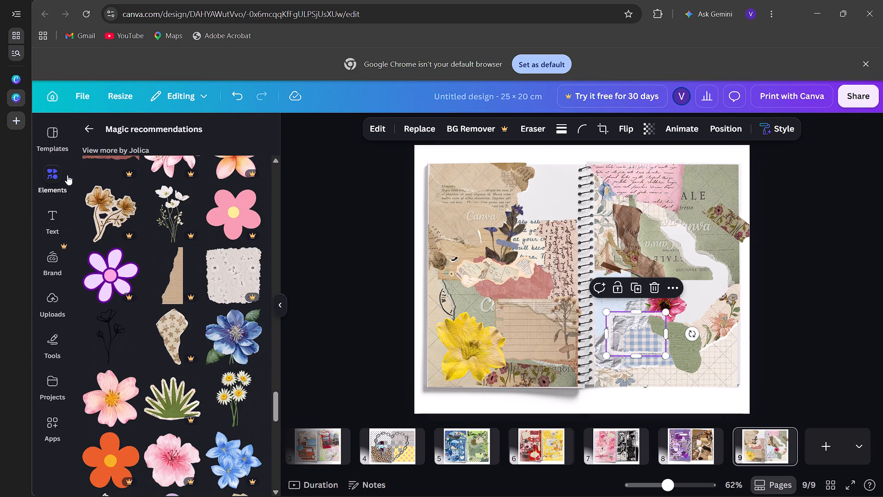
pyautogui.click(82, 121)
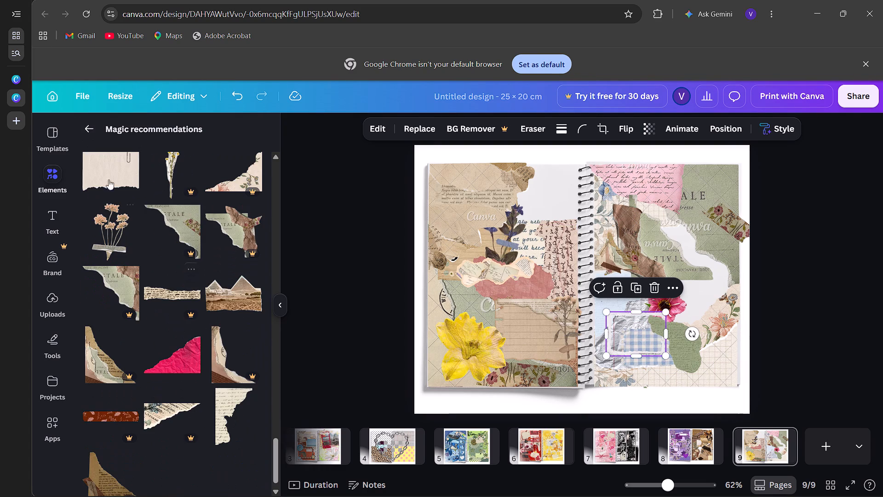
pyautogui.click(184, 373)
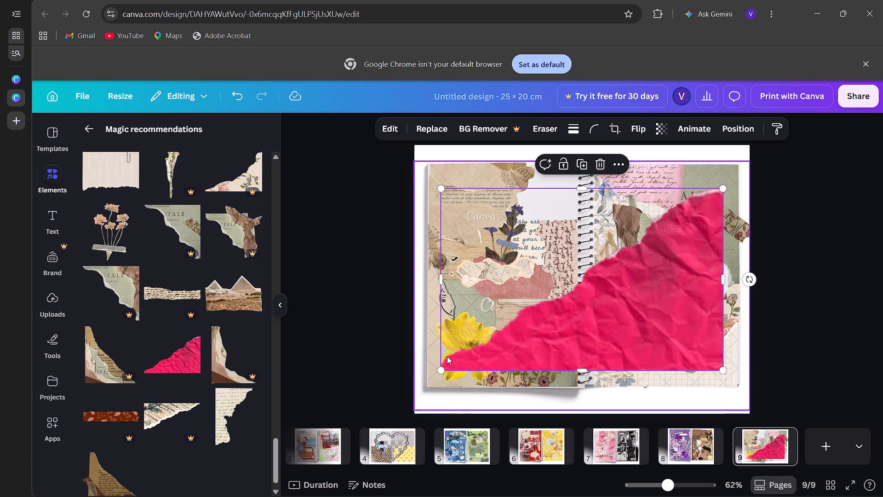
pyautogui.moveTo(441, 369); pyautogui.dragTo(634, 260)
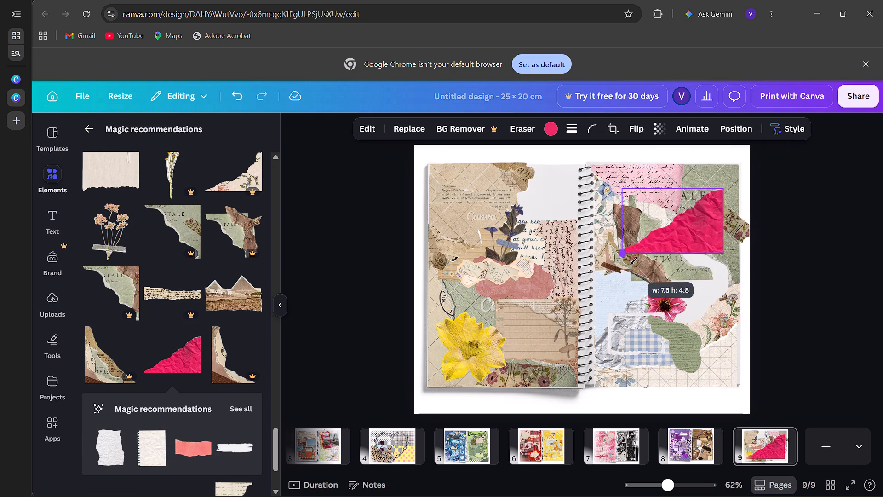
pyautogui.moveTo(634, 260); pyautogui.dragTo(619, 307)
pyautogui.moveTo(697, 238); pyautogui.dragTo(703, 278)
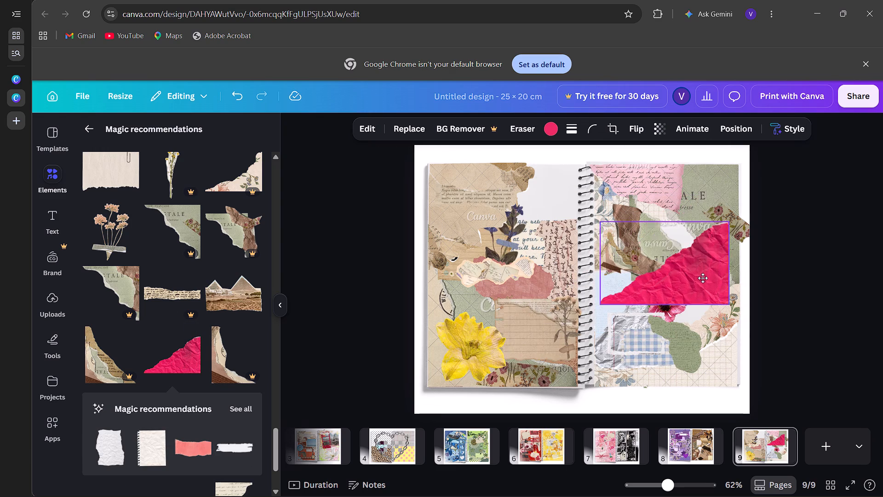
pyautogui.moveTo(703, 278); pyautogui.dragTo(701, 318)
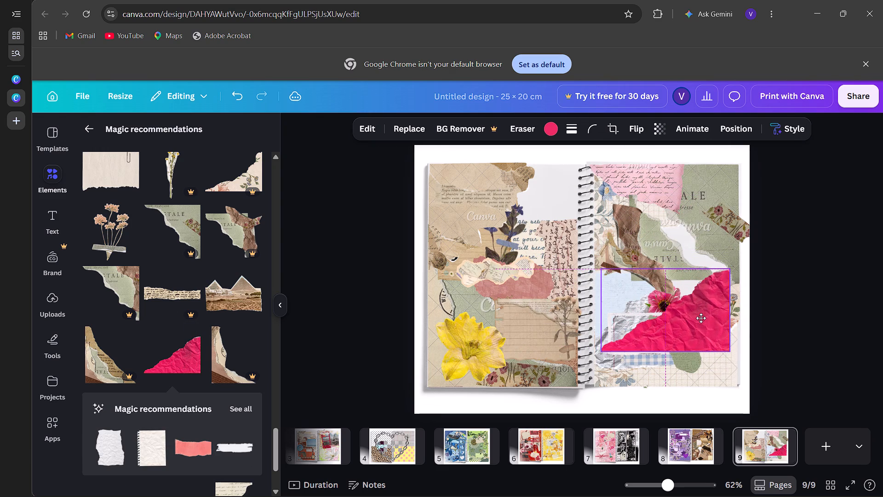
pyautogui.moveTo(701, 318); pyautogui.dragTo(703, 318)
# Stretch the hot-pink paper to about 10.3 cm wide so it reaches the right page's outer edge.
pyautogui.moveTo(728, 312); pyautogui.dragTo(741, 313)
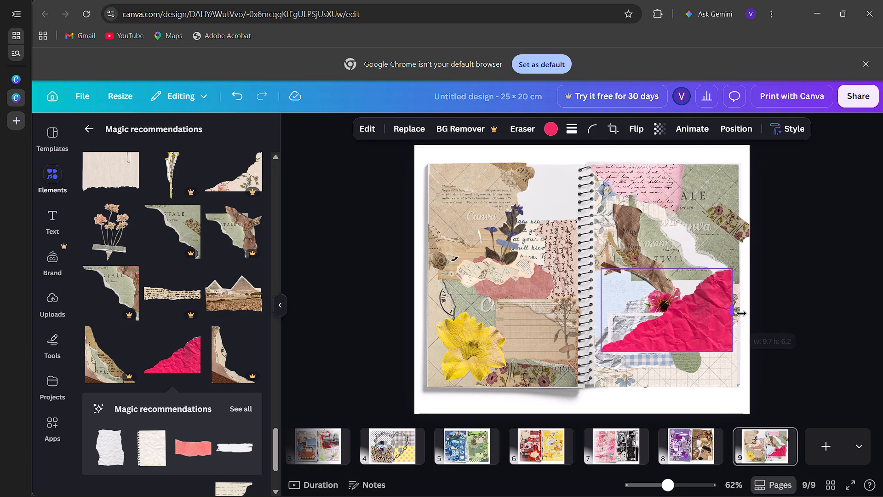
pyautogui.moveTo(741, 313); pyautogui.dragTo(736, 313)
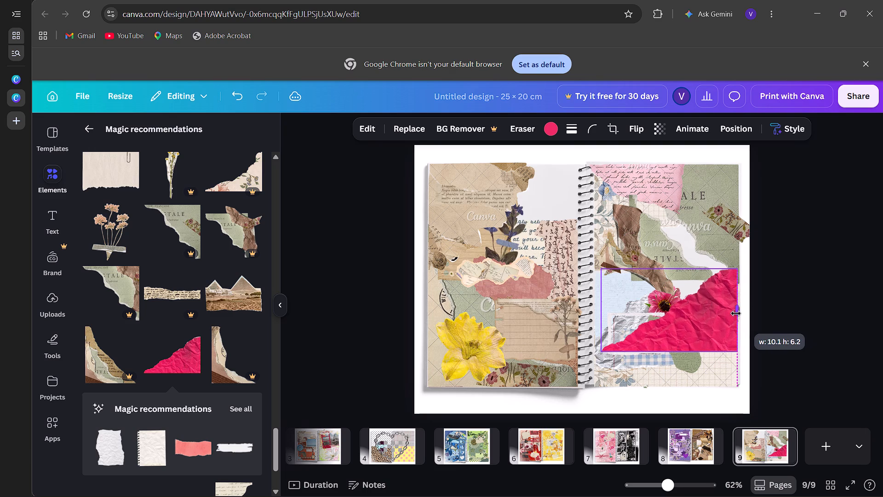
pyautogui.moveTo(736, 313); pyautogui.dragTo(740, 316)
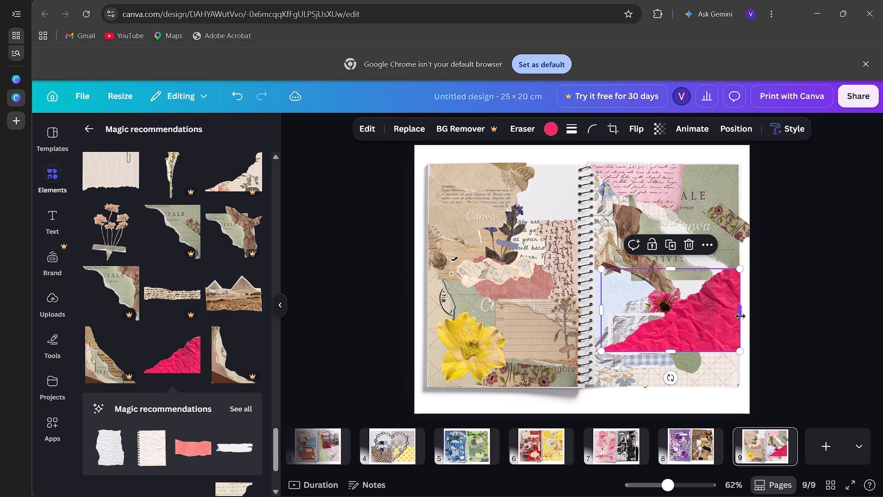
# Send the hot-pink paper backward through the layers until it sits behind the pink flower, the gingham and the peach floral paper.
pyautogui.click(742, 127)
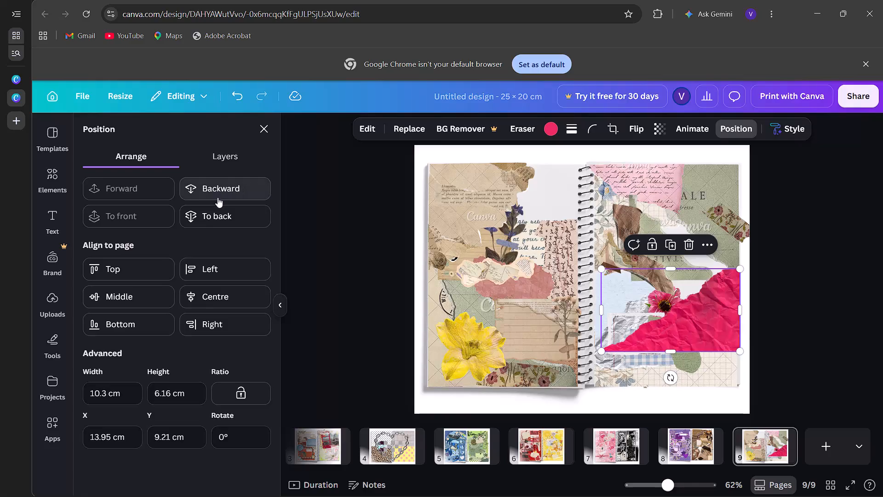
pyautogui.click(218, 197)
pyautogui.tripleClick(218, 197)
pyautogui.doubleClick(218, 197)
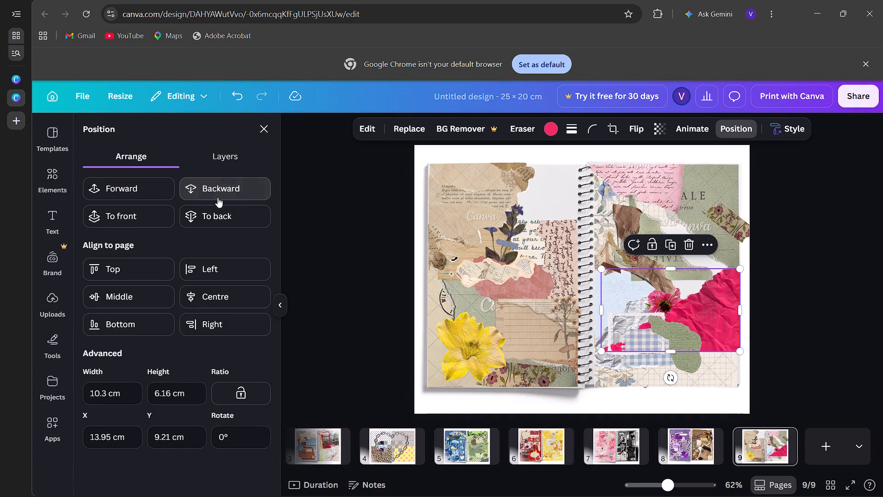
pyautogui.click(218, 197)
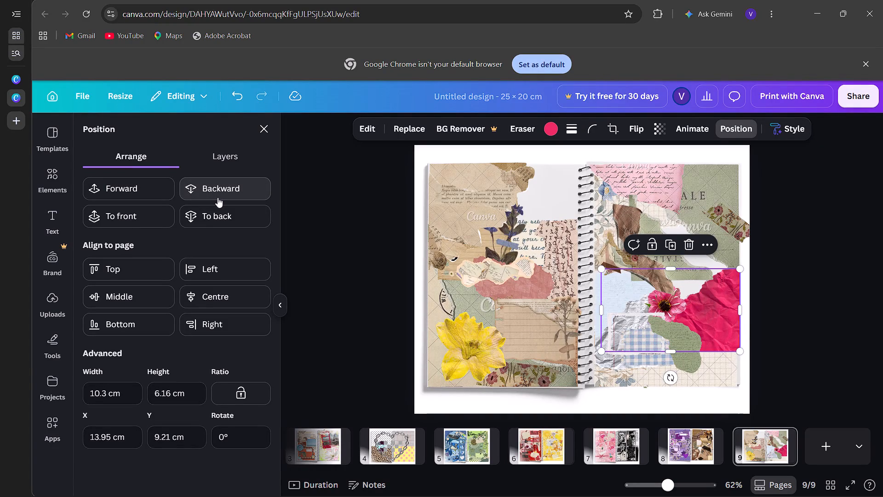
pyautogui.click(218, 197)
pyautogui.click(218, 197)
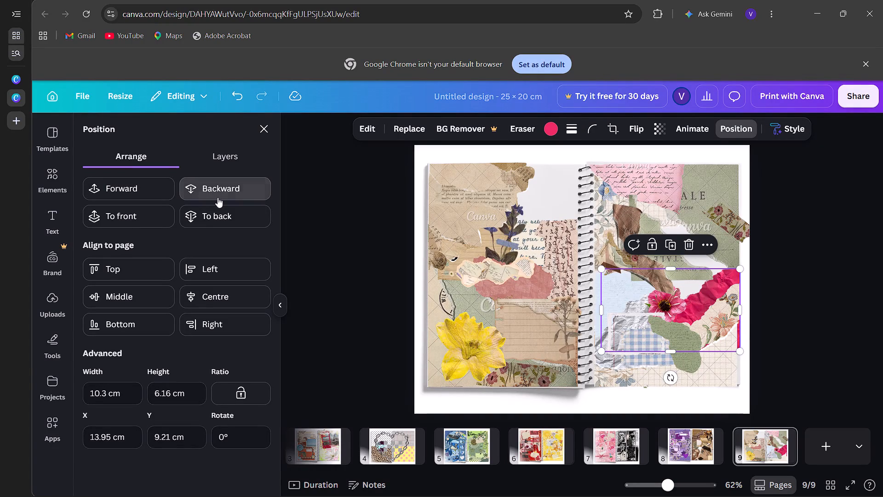
pyautogui.click(218, 197)
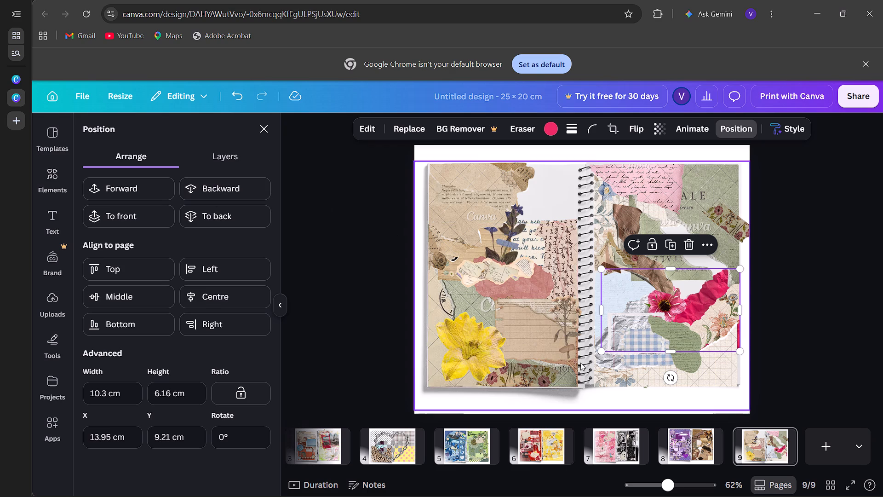
pyautogui.click(215, 191)
pyautogui.click(162, 189)
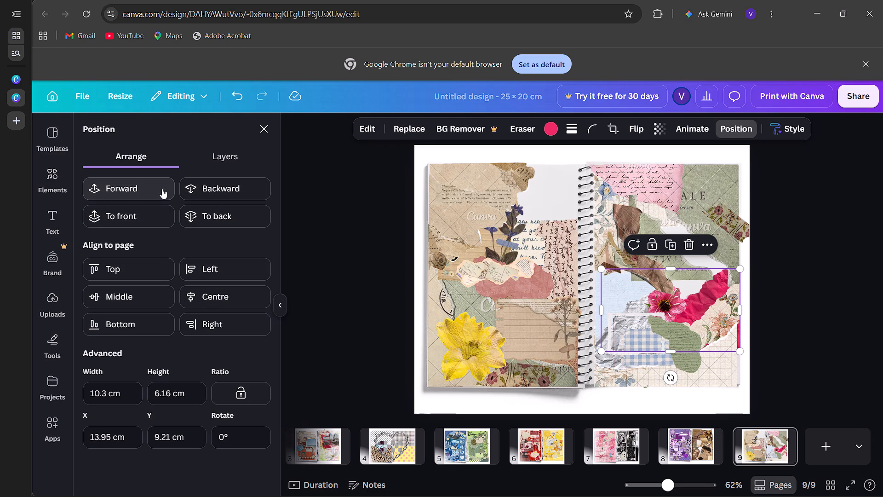
pyautogui.click(162, 189)
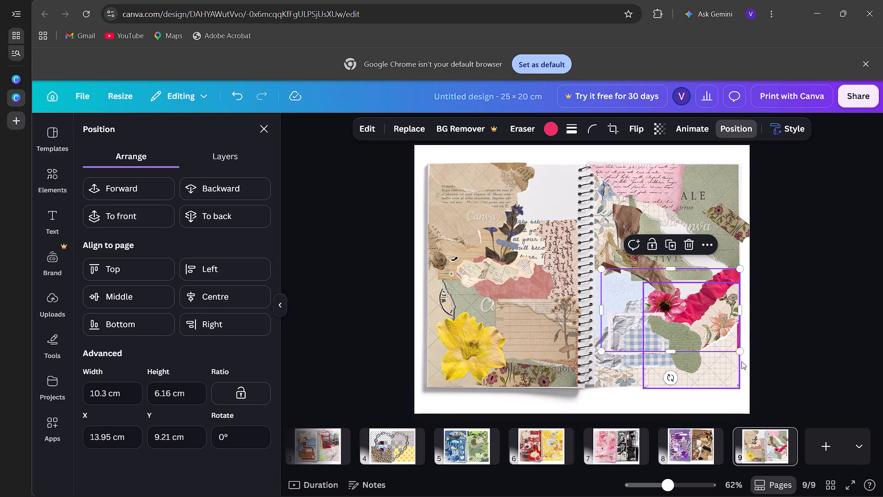
# Widen the cream grid paper at the bottom of the right page to 10.85 cm, out to the page's outer edge.
pyautogui.click(724, 372)
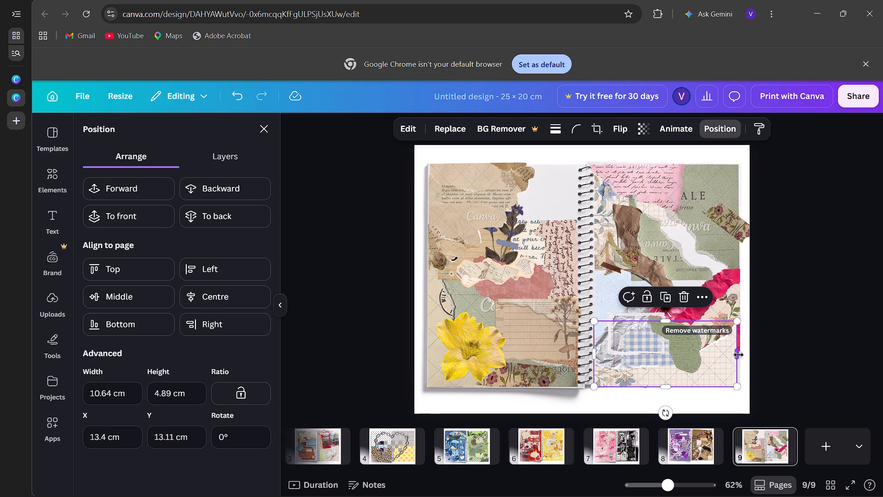
pyautogui.click(739, 355)
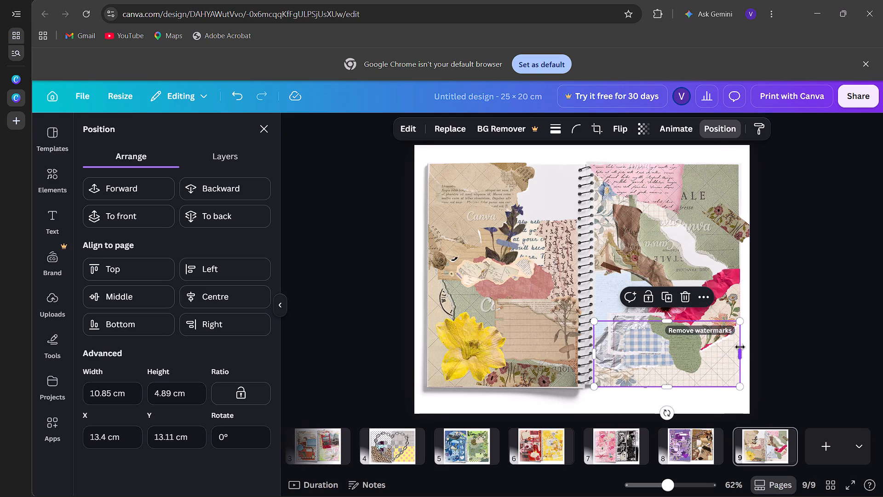
pyautogui.click(745, 274)
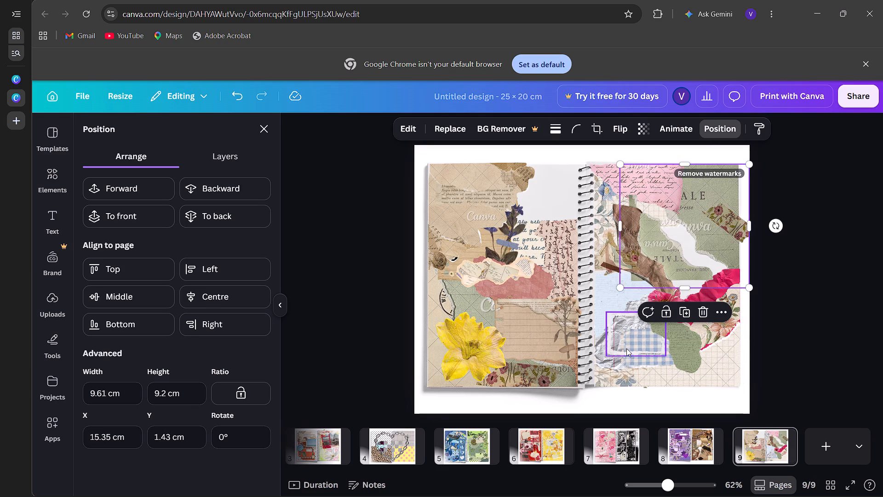
pyautogui.click(598, 286)
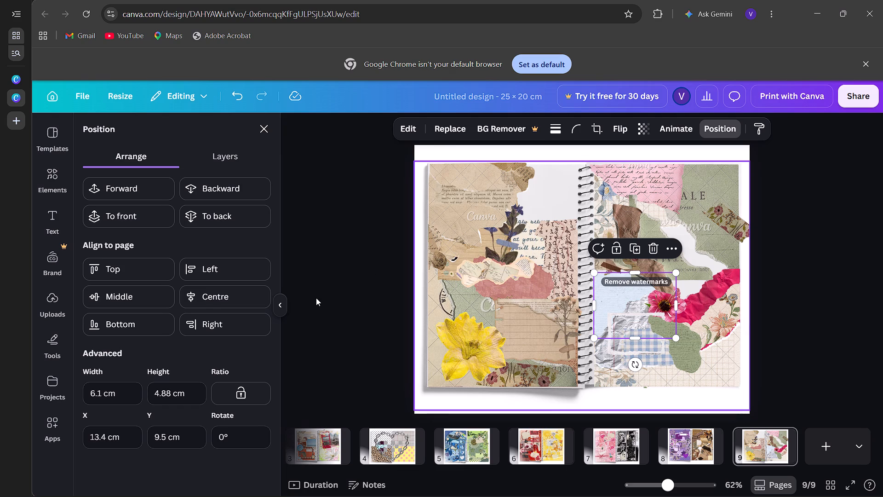
pyautogui.click(261, 127)
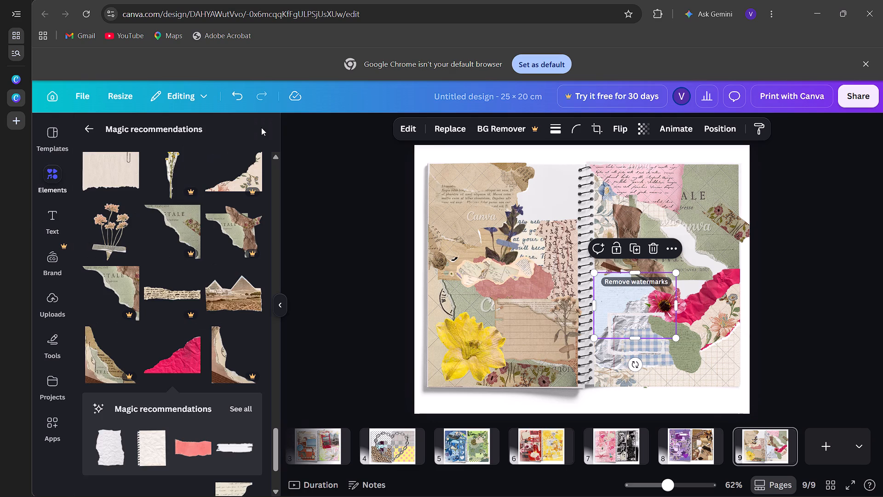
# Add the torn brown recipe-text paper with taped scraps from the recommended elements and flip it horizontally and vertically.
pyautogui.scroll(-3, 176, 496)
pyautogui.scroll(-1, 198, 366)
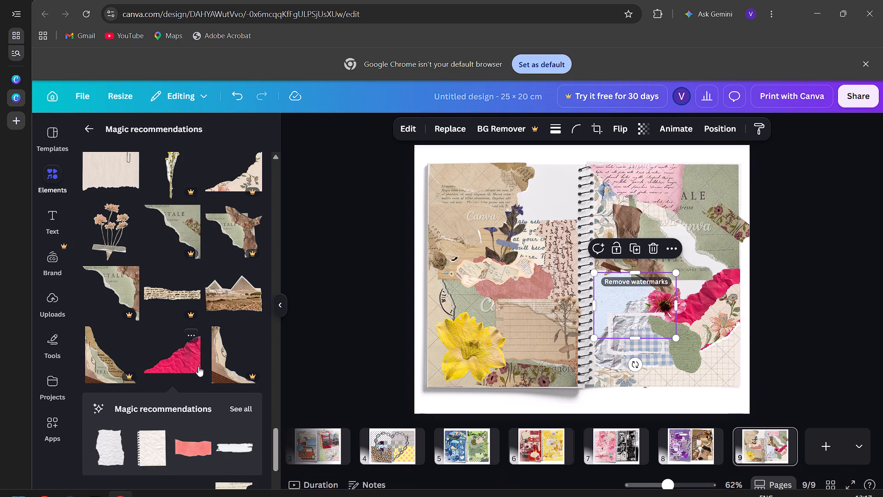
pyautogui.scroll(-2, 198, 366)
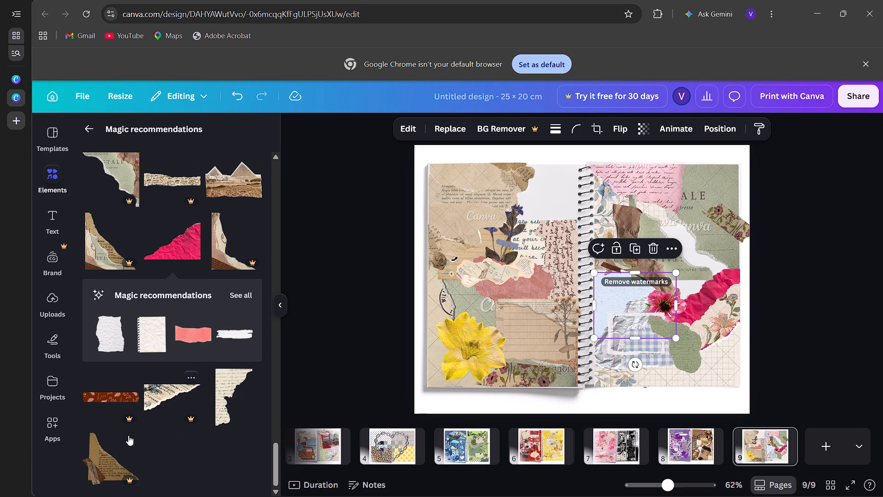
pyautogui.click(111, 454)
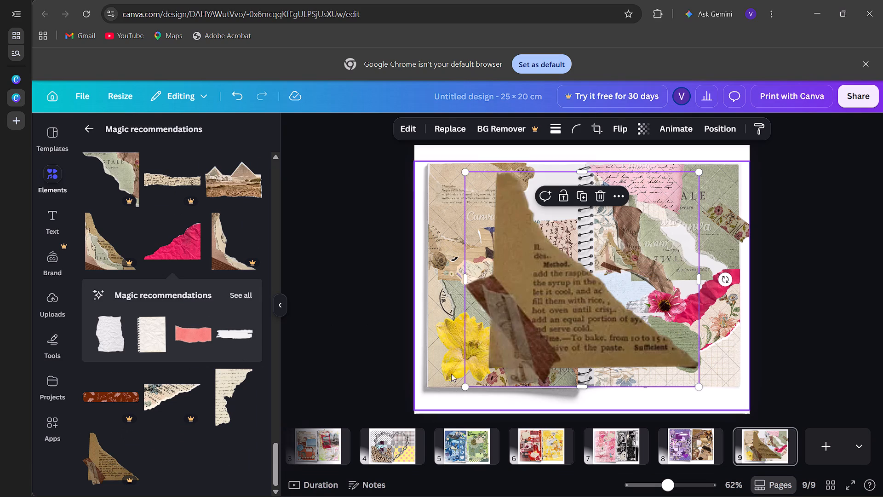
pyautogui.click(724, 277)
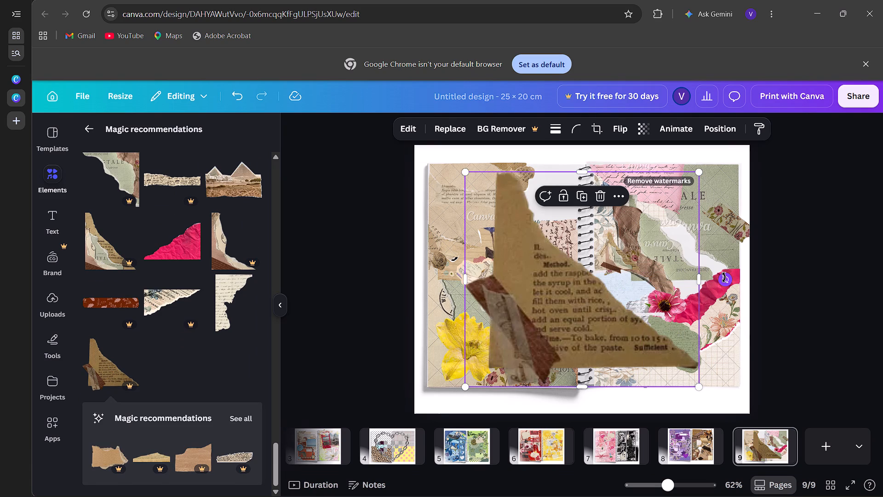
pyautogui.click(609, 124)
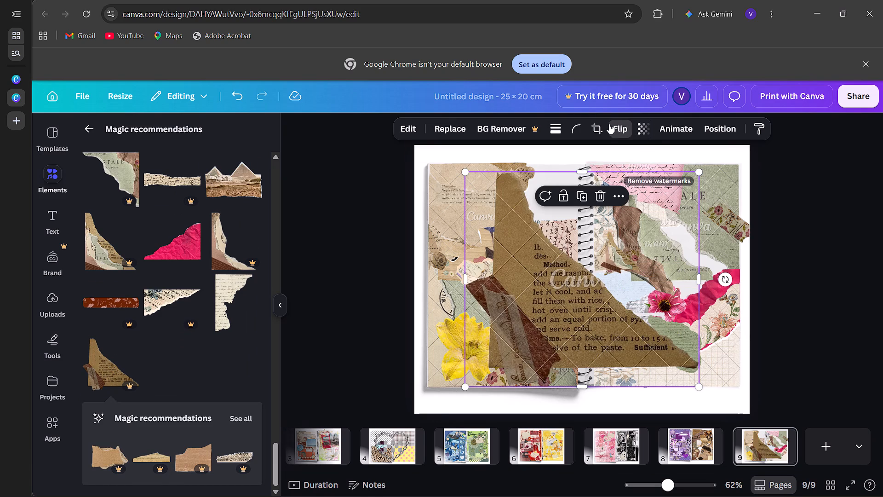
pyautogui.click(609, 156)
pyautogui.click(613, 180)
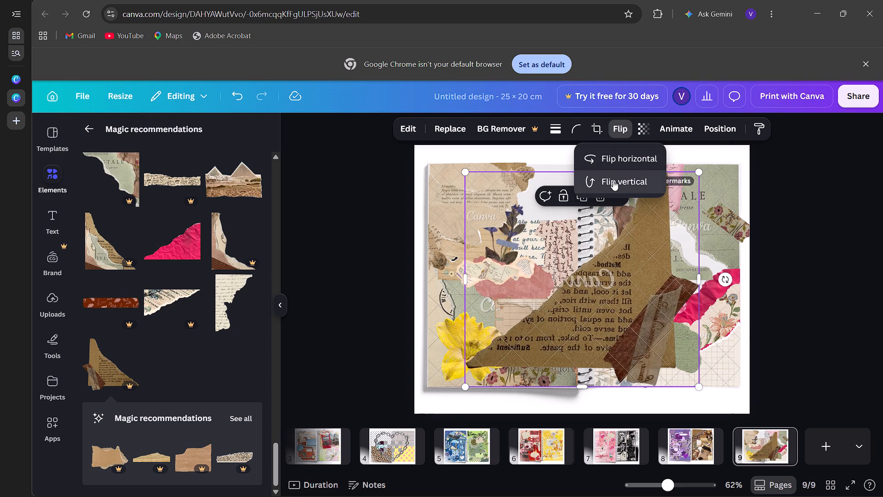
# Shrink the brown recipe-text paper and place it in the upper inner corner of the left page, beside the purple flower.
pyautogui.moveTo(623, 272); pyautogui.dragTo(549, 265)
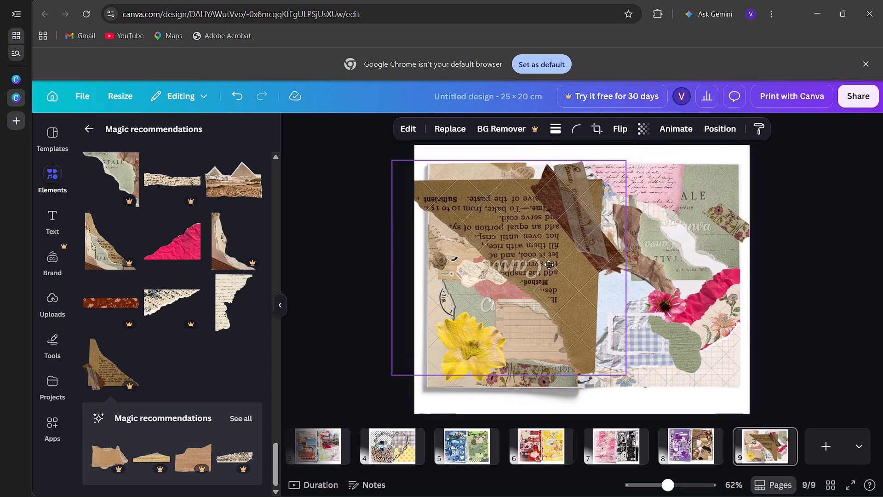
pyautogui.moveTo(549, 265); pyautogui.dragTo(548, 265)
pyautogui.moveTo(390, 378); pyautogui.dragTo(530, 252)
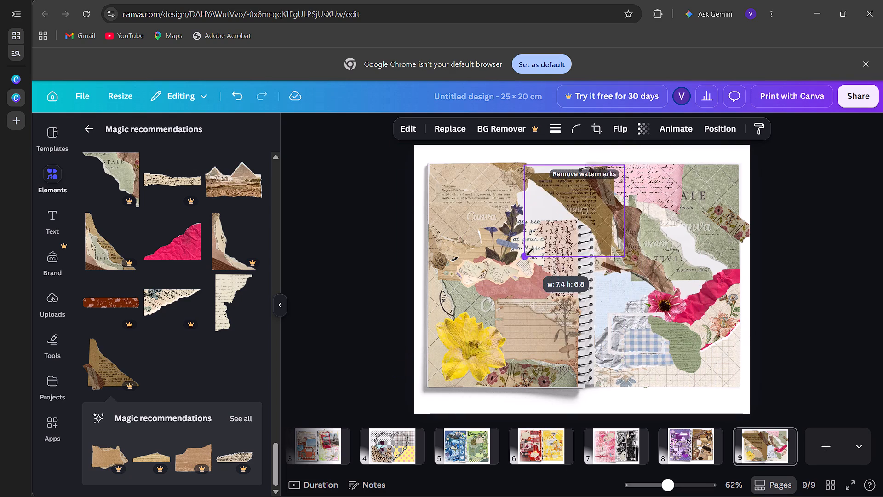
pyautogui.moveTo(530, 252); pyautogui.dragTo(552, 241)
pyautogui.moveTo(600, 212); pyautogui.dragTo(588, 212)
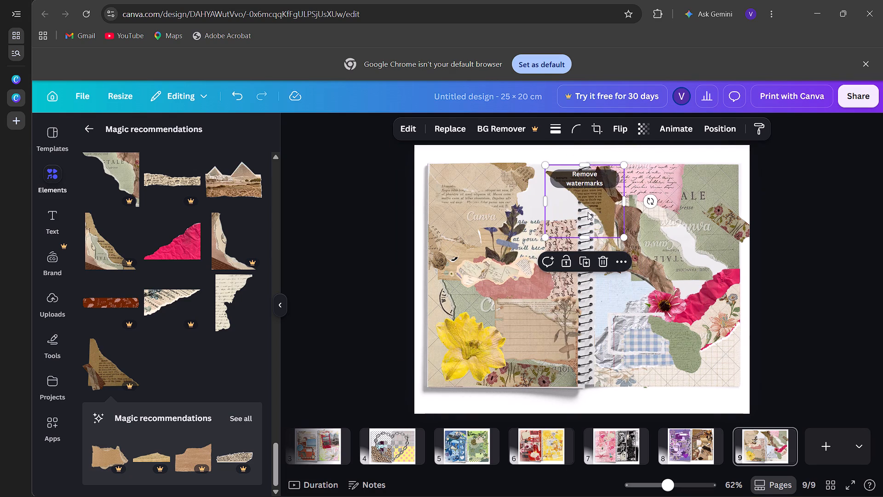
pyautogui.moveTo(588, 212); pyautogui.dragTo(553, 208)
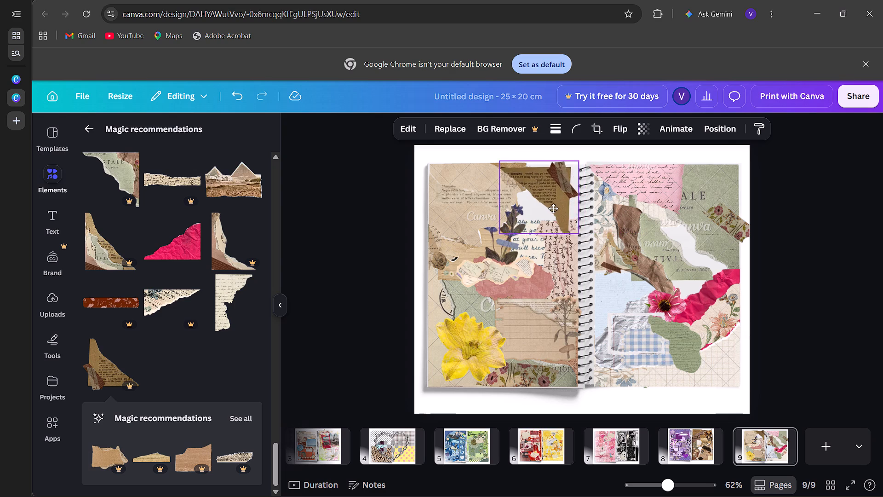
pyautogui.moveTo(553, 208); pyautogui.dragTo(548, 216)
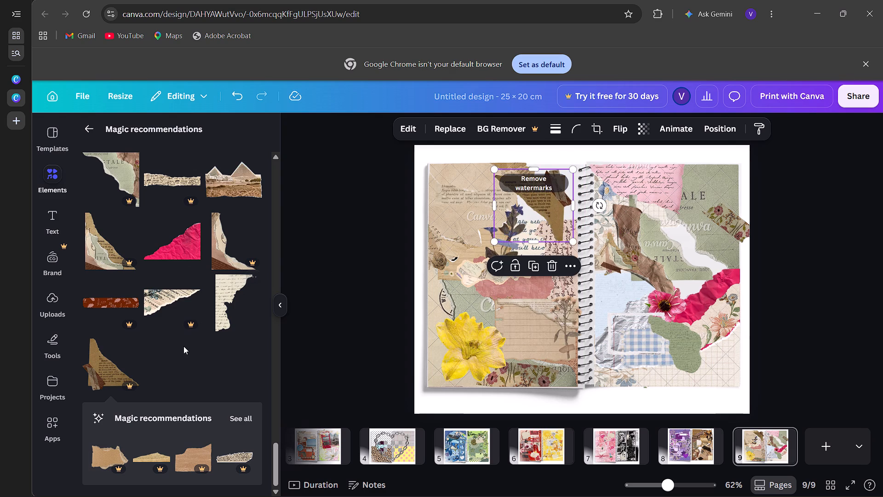
# From the brown paper's full recommendations, add the layered torn paper with green leaves and flip it horizontally and vertically.
pyautogui.scroll(-4, 185, 349)
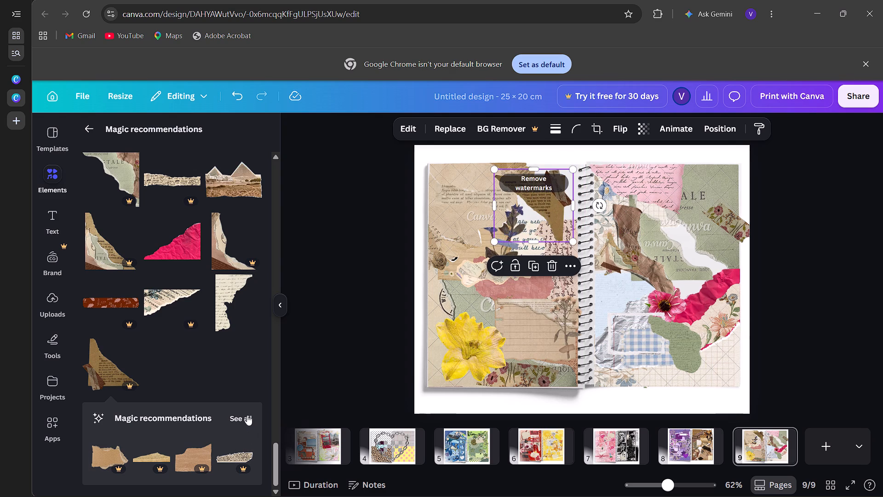
pyautogui.click(247, 415)
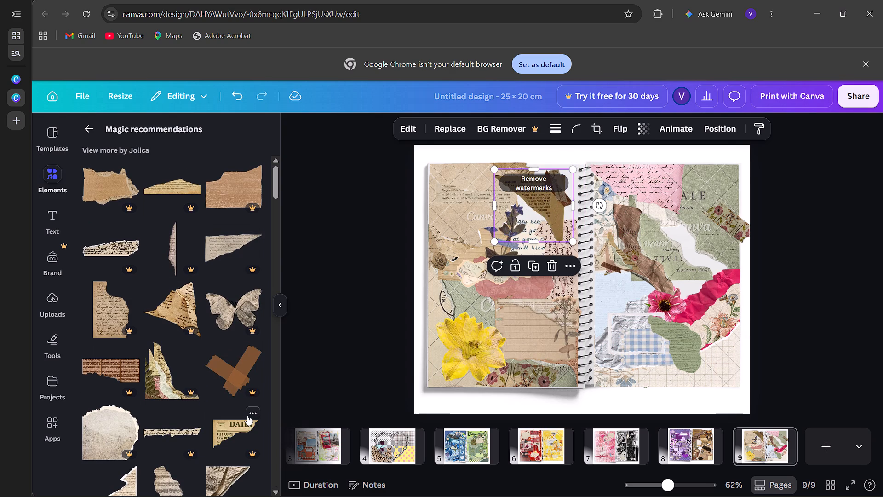
pyautogui.click(166, 373)
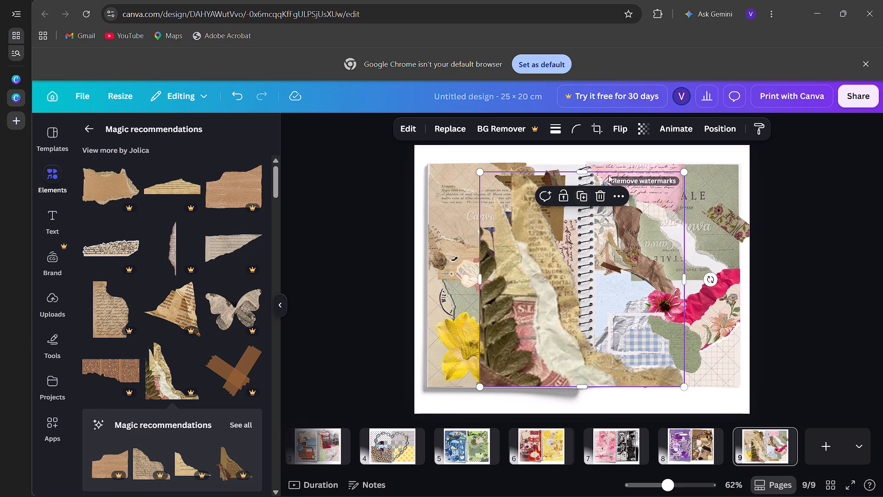
pyautogui.click(624, 133)
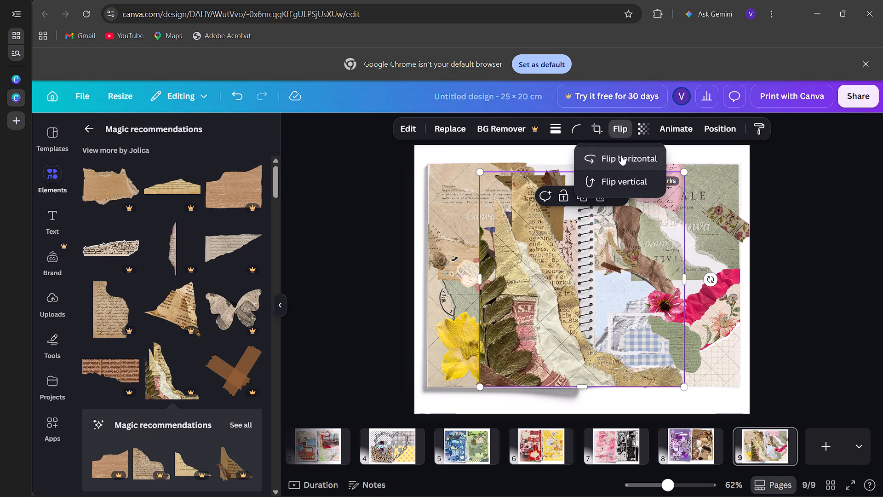
pyautogui.click(621, 155)
pyautogui.click(625, 178)
# Shrink the leafy torn paper to about 7 × 7.4 cm and fit it into the left page's upper inner corner.
pyautogui.moveTo(631, 268); pyautogui.dragTo(539, 263)
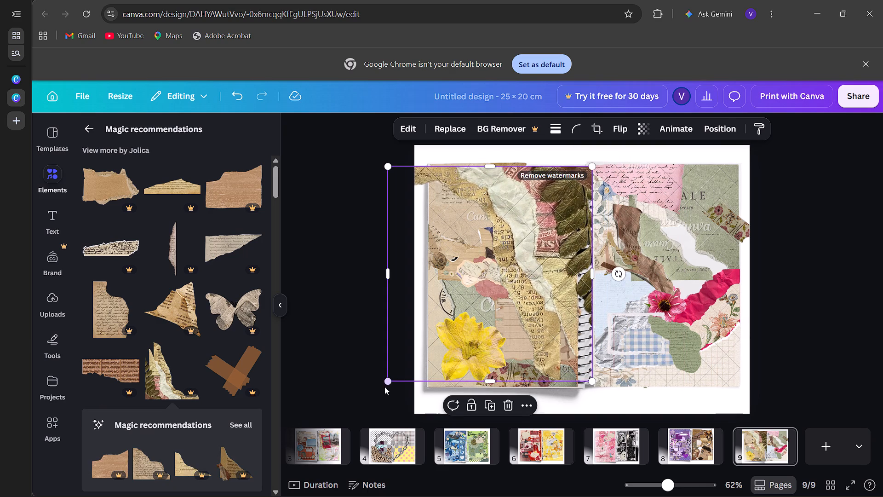
pyautogui.moveTo(389, 382); pyautogui.dragTo(525, 277)
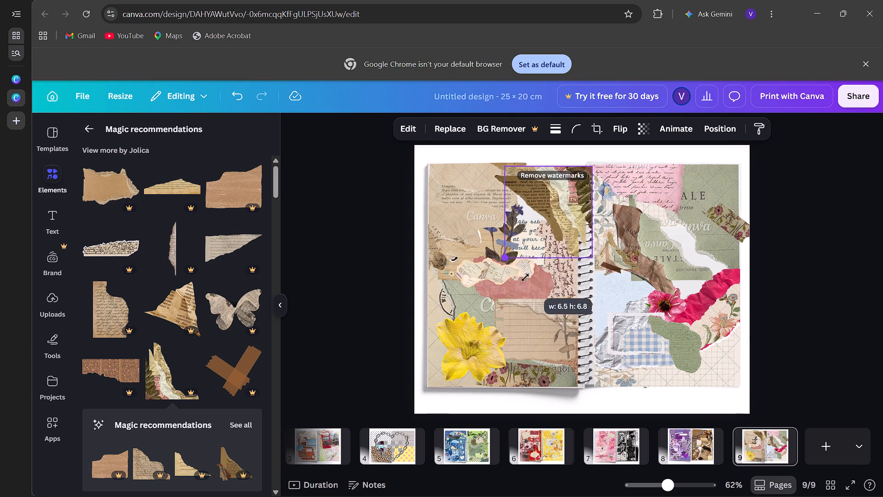
pyautogui.moveTo(525, 277); pyautogui.dragTo(519, 285)
pyautogui.moveTo(579, 234); pyautogui.dragTo(570, 227)
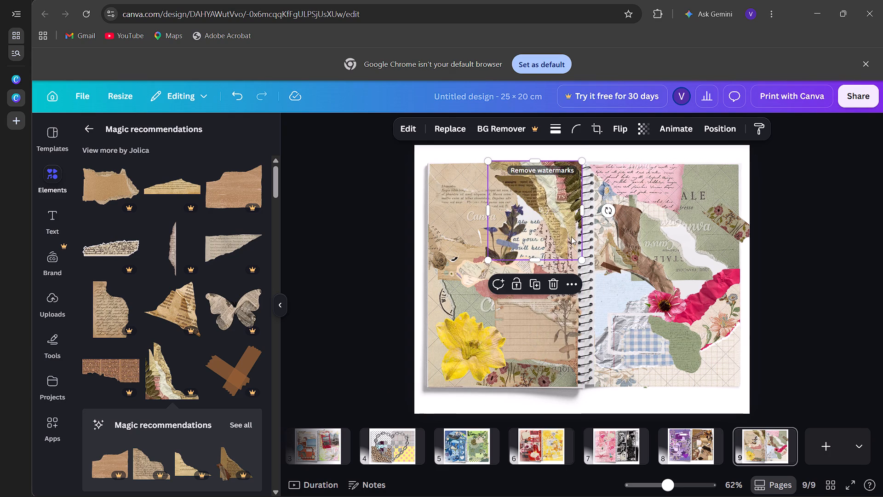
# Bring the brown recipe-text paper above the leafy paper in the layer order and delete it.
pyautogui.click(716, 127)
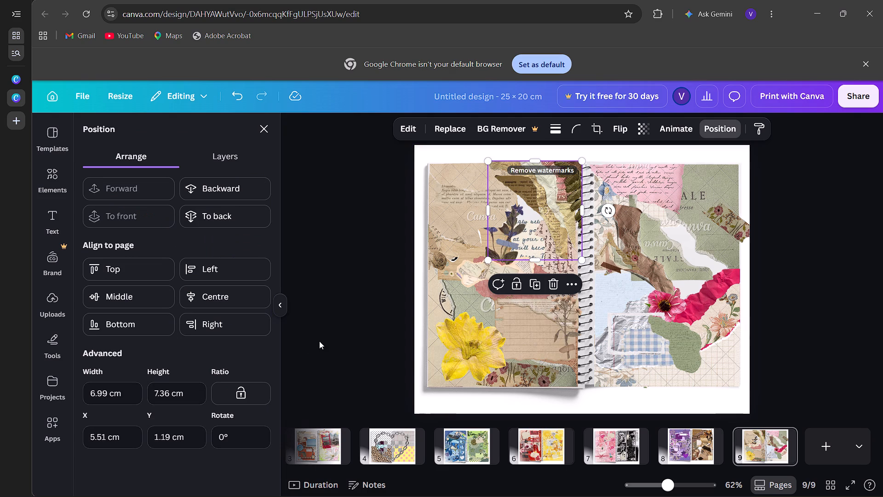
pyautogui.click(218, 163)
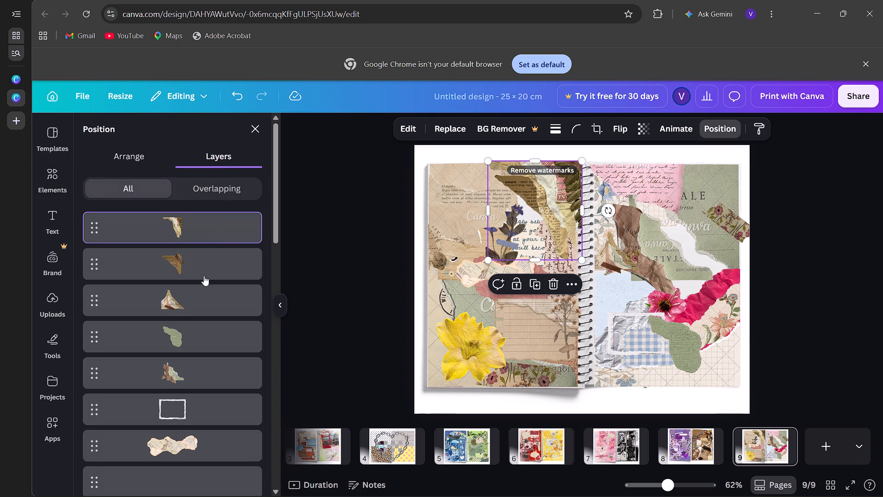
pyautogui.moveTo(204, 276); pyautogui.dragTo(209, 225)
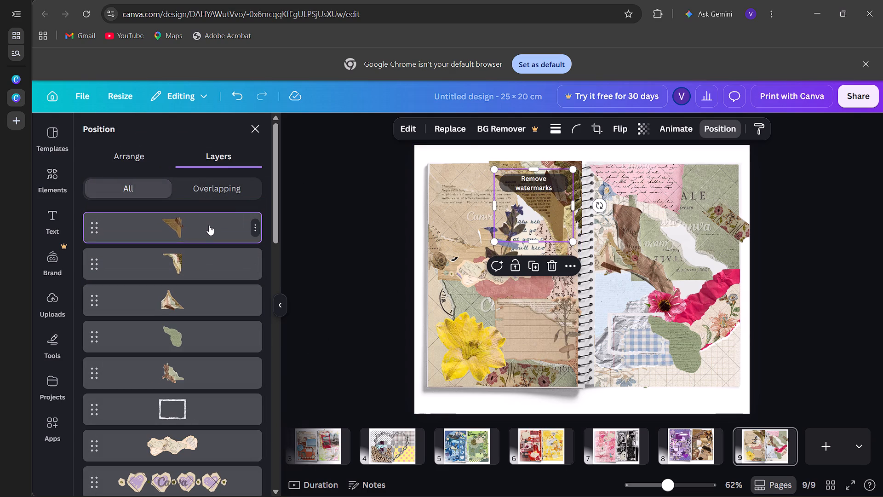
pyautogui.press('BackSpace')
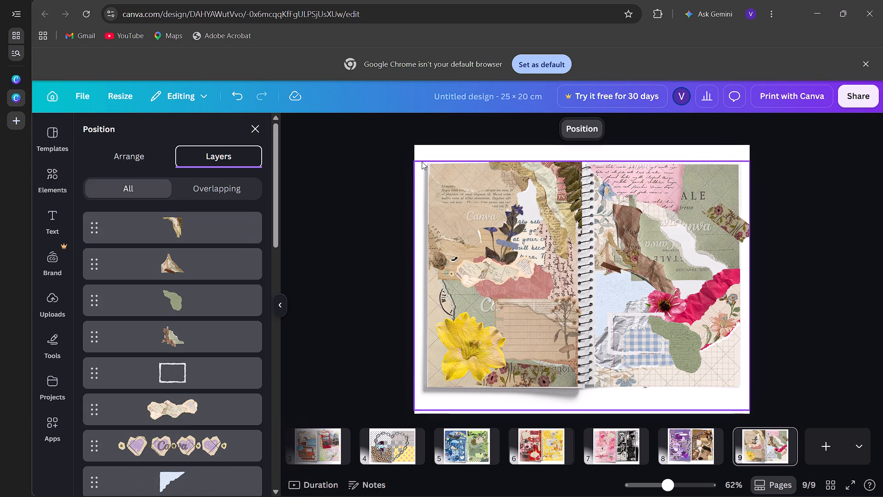
# Delete the cream handwriting paper that lies just above the notebook layer, behind the purple flower on the left page.
pyautogui.scroll(-3, 209, 339)
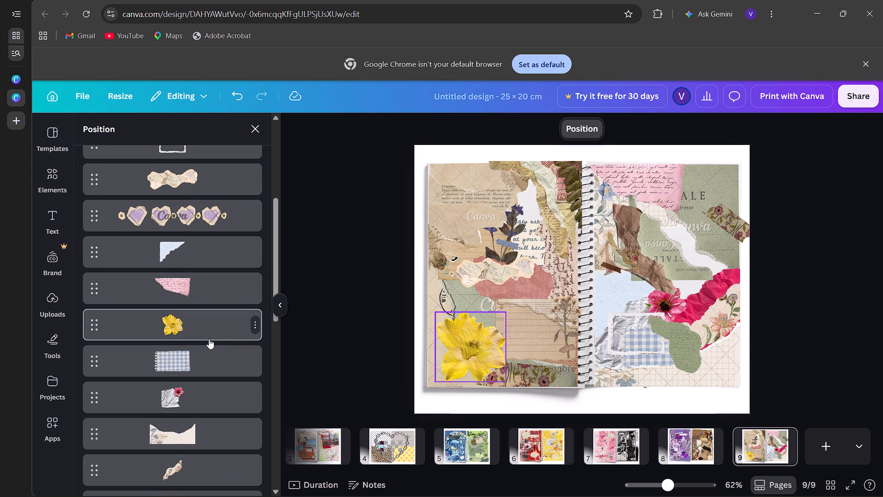
pyautogui.scroll(-3, 209, 339)
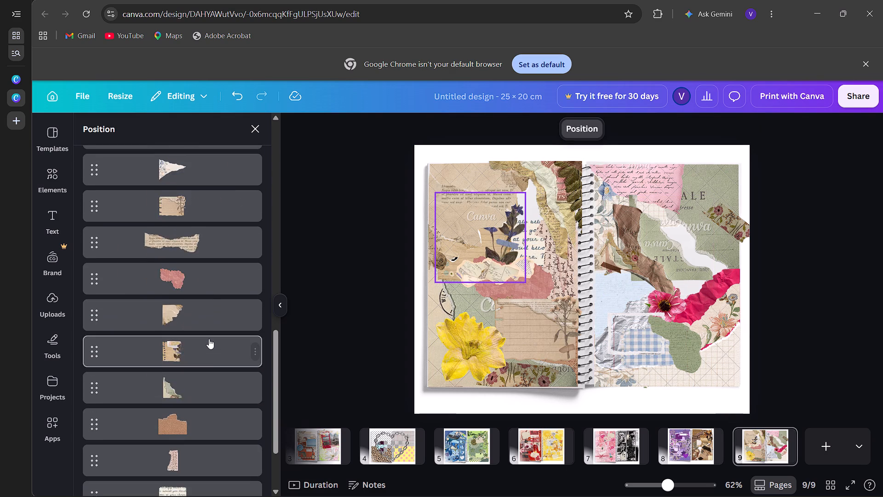
pyautogui.scroll(-3, 209, 339)
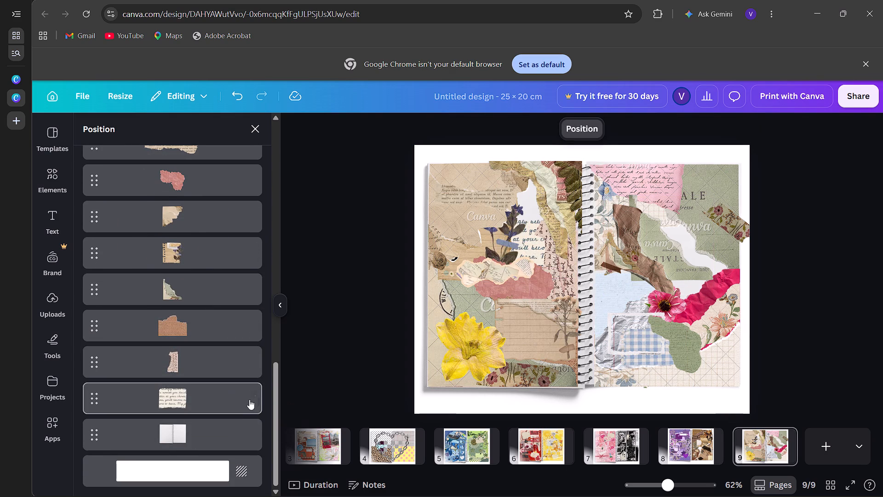
pyautogui.click(248, 399)
pyautogui.click(246, 398)
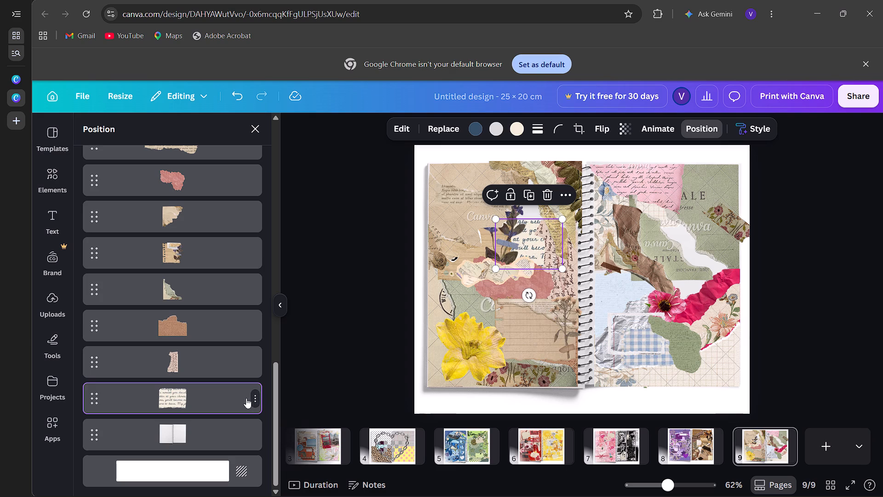
pyautogui.click(246, 398)
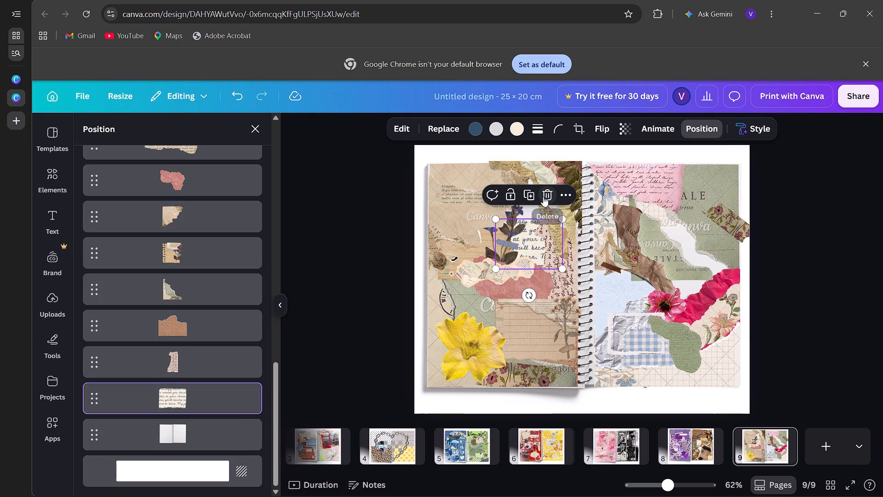
pyautogui.click(543, 196)
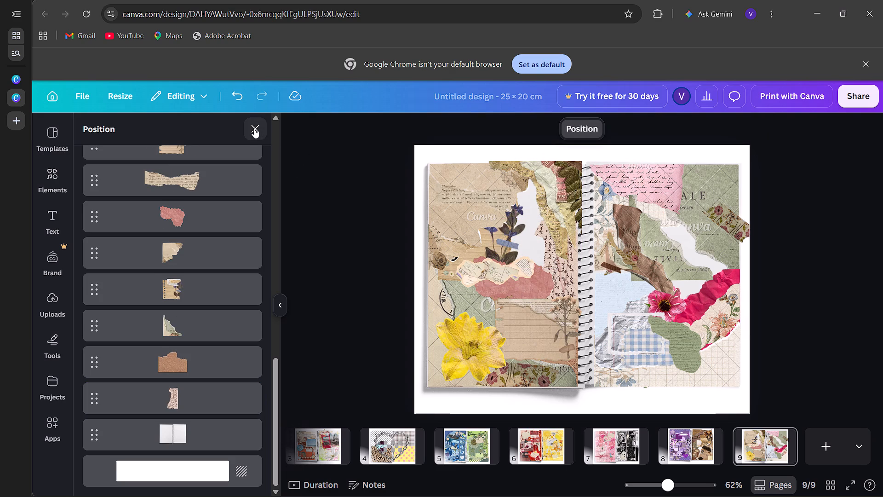
pyautogui.click(254, 128)
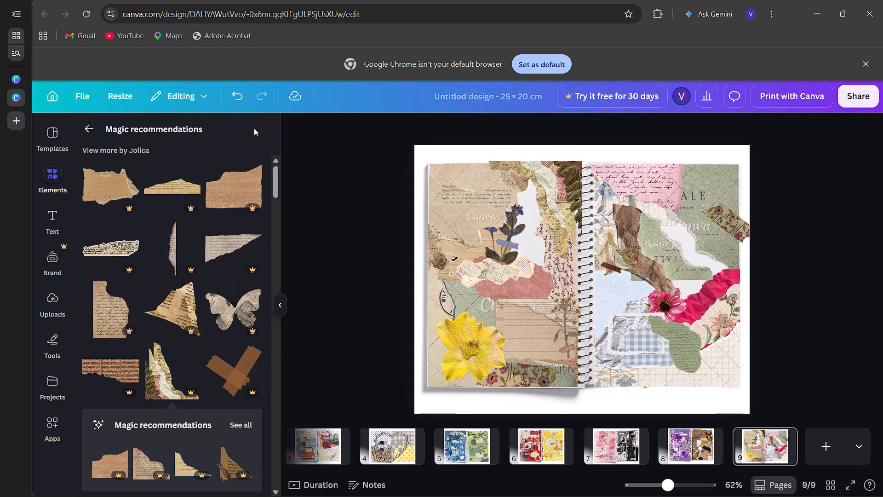
# Add the crossed brown tape from the recommendations, shrink it, try it around both pages, and set it over the yellow flower's upper edge.
pyautogui.click(225, 370)
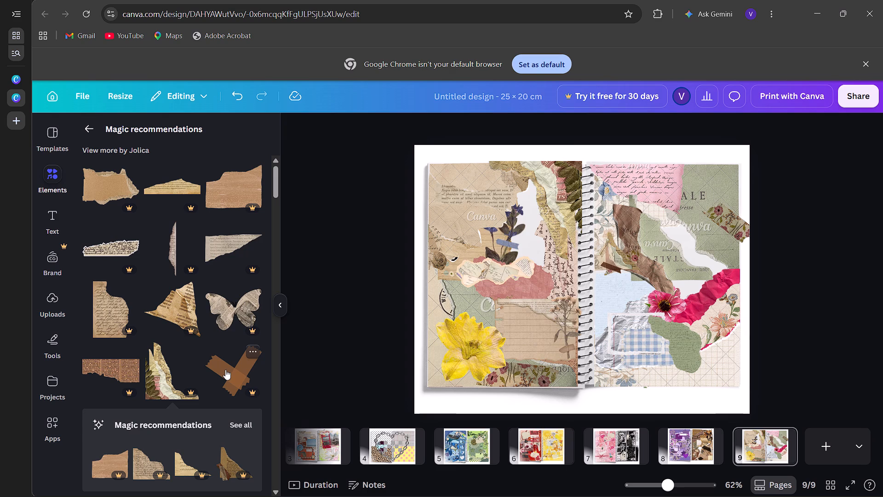
pyautogui.moveTo(519, 331); pyautogui.dragTo(607, 263)
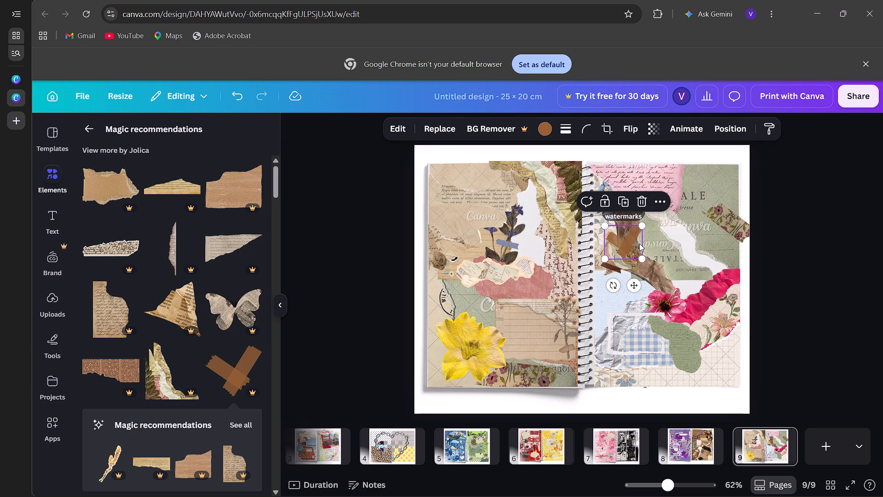
pyautogui.moveTo(625, 246); pyautogui.dragTo(504, 190)
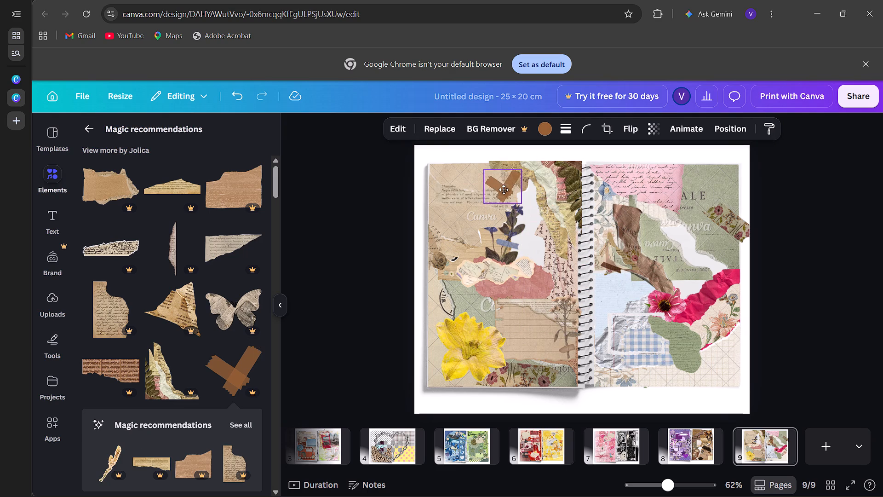
pyautogui.moveTo(504, 190); pyautogui.dragTo(552, 242)
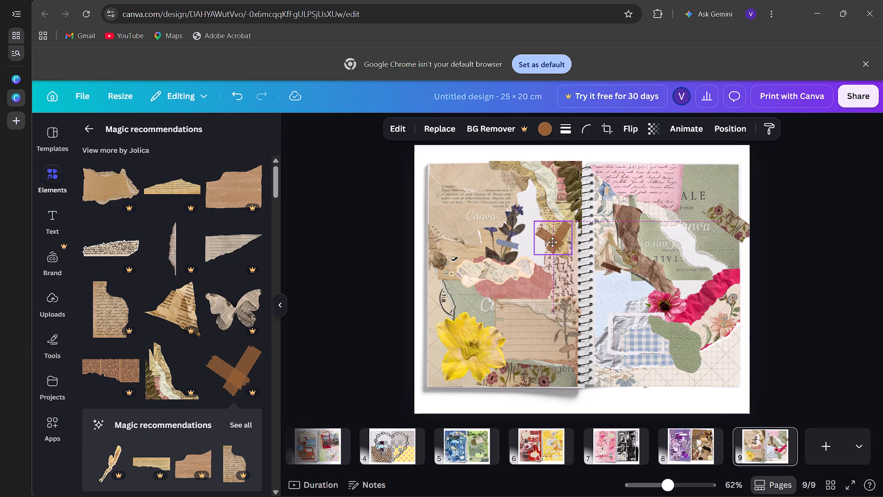
pyautogui.moveTo(552, 242); pyautogui.dragTo(469, 220)
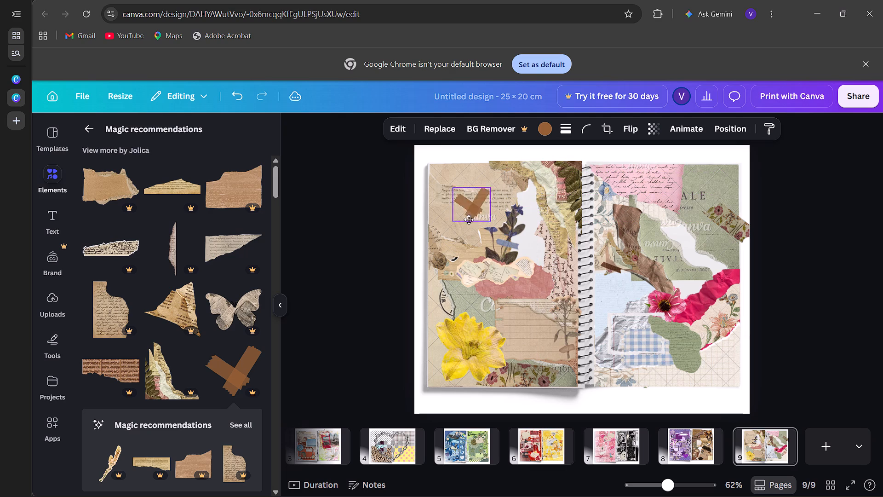
pyautogui.moveTo(469, 220); pyautogui.dragTo(453, 324)
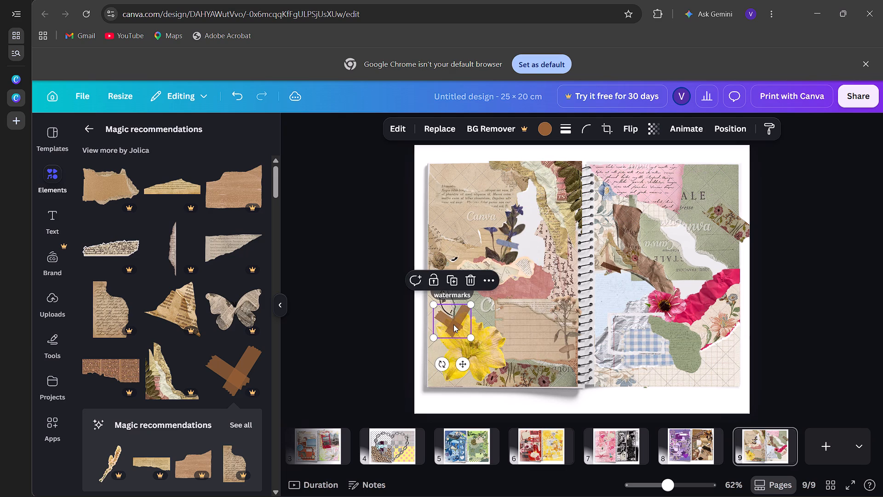
# Delete the crossed brown tape over the yellow flower on the left page.
pyautogui.press('BackSpace')
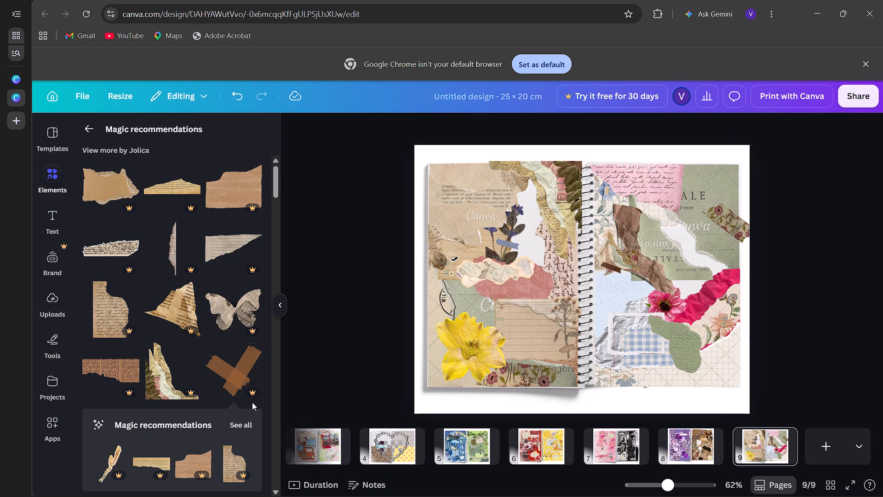
# Add the white printed-text paper with burnt edges from the recommendations, shrink it, and place it in the left page's upper inner area.
pyautogui.click(242, 418)
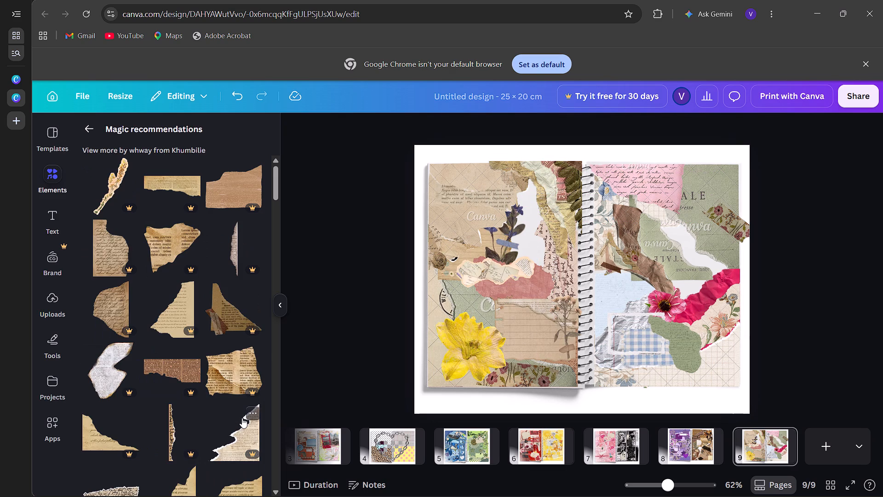
pyautogui.click(112, 373)
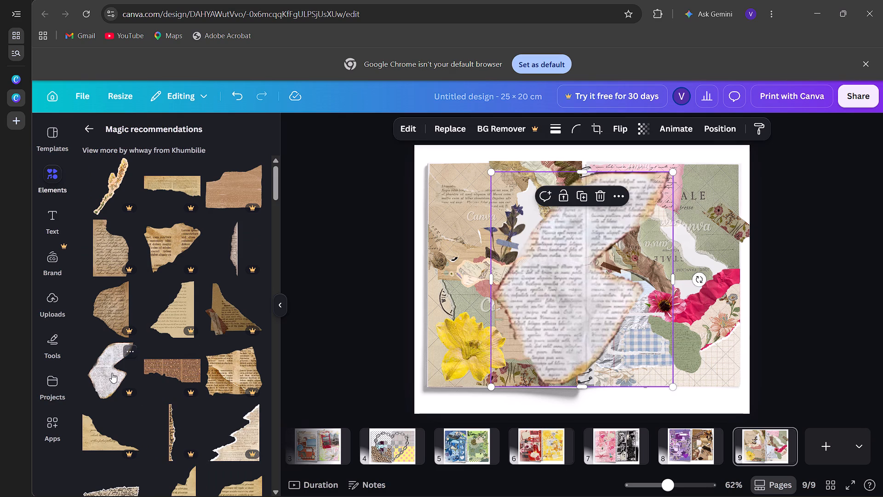
pyautogui.moveTo(491, 386); pyautogui.dragTo(600, 305)
pyautogui.moveTo(651, 239); pyautogui.dragTo(563, 231)
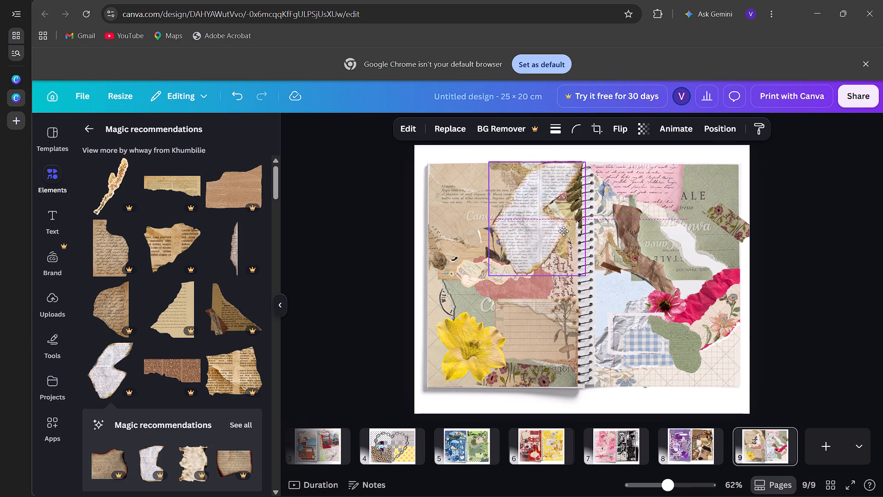
pyautogui.moveTo(563, 231); pyautogui.dragTo(563, 235)
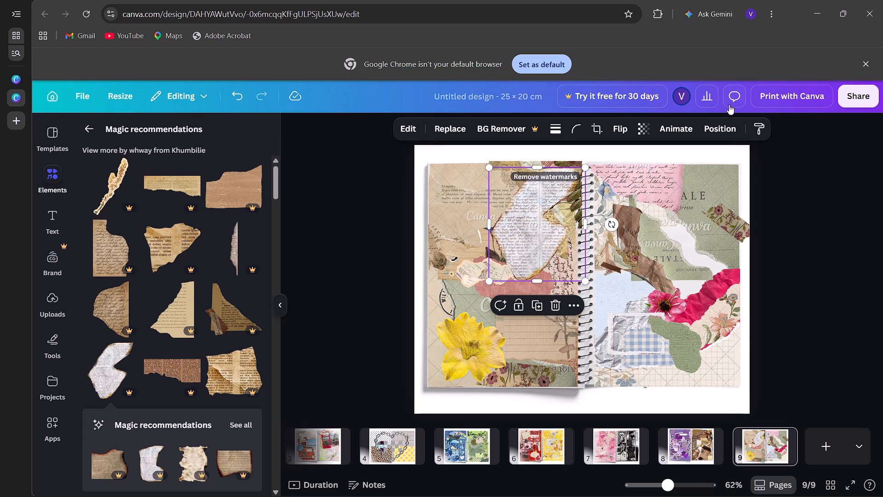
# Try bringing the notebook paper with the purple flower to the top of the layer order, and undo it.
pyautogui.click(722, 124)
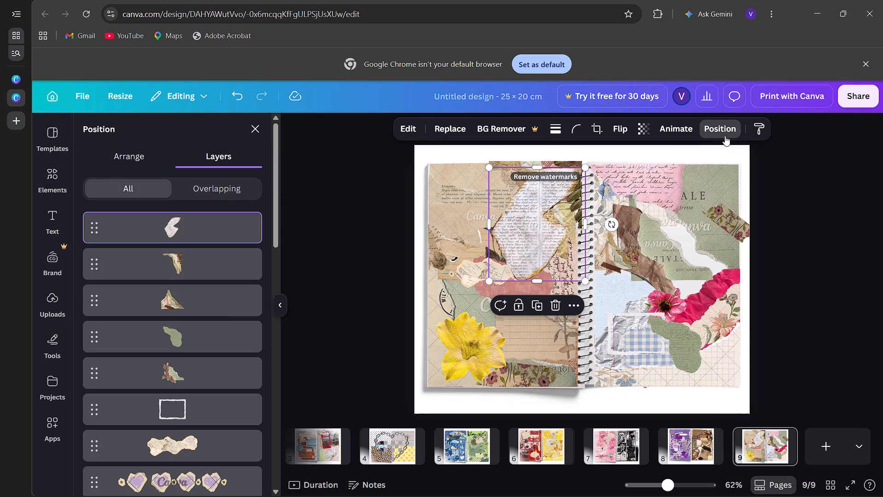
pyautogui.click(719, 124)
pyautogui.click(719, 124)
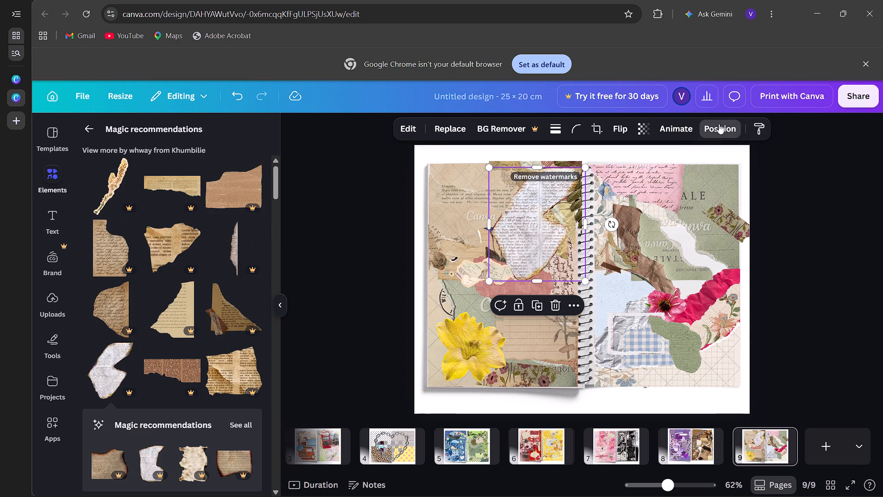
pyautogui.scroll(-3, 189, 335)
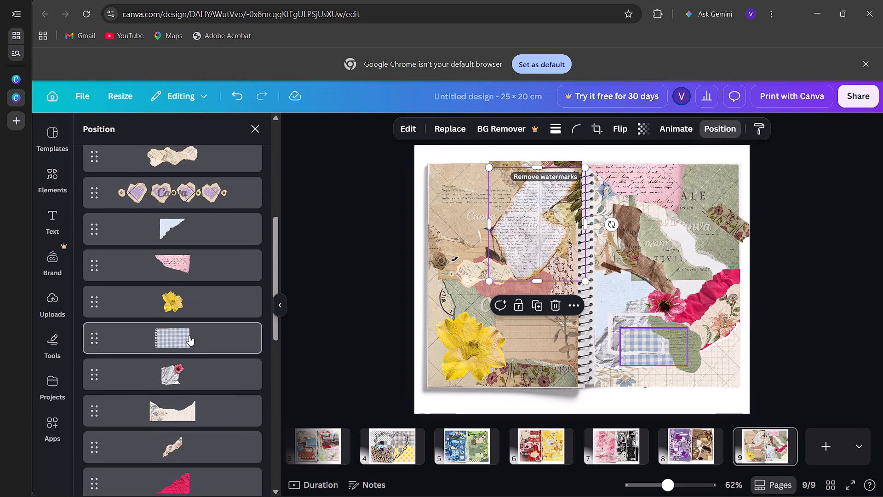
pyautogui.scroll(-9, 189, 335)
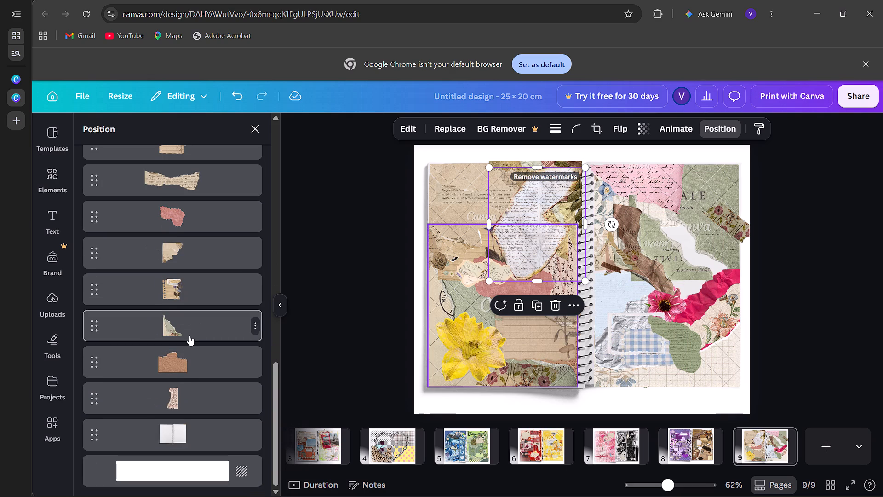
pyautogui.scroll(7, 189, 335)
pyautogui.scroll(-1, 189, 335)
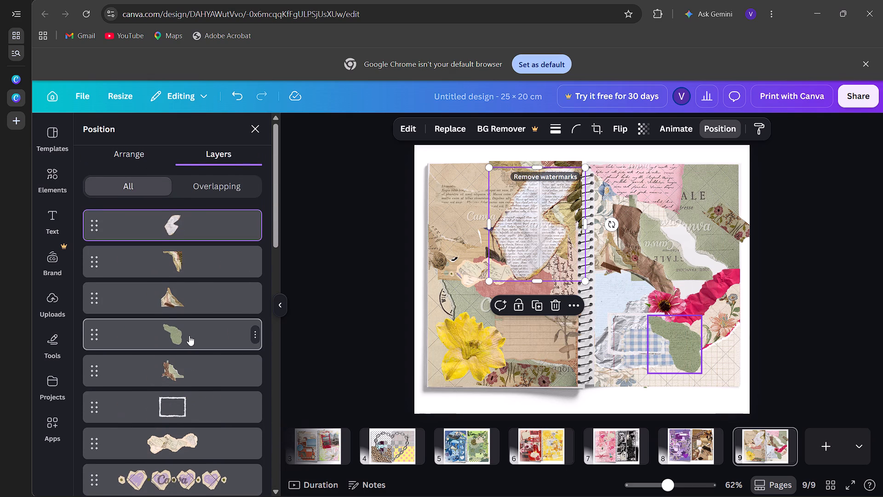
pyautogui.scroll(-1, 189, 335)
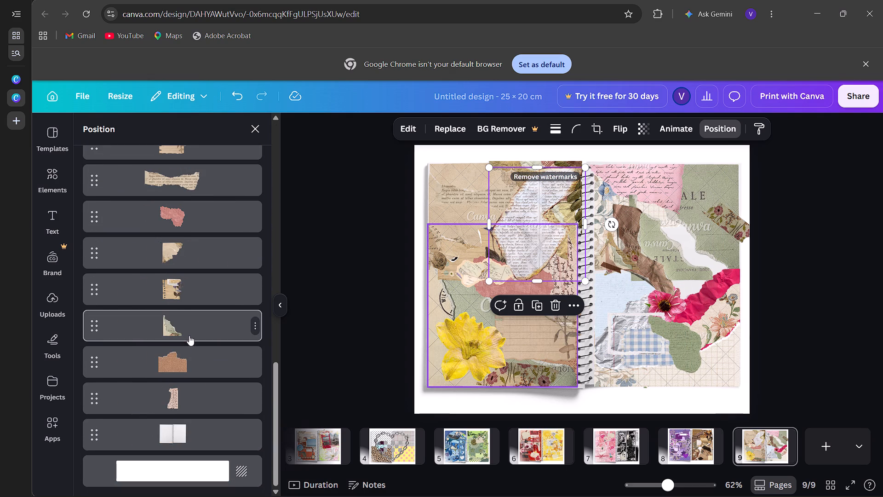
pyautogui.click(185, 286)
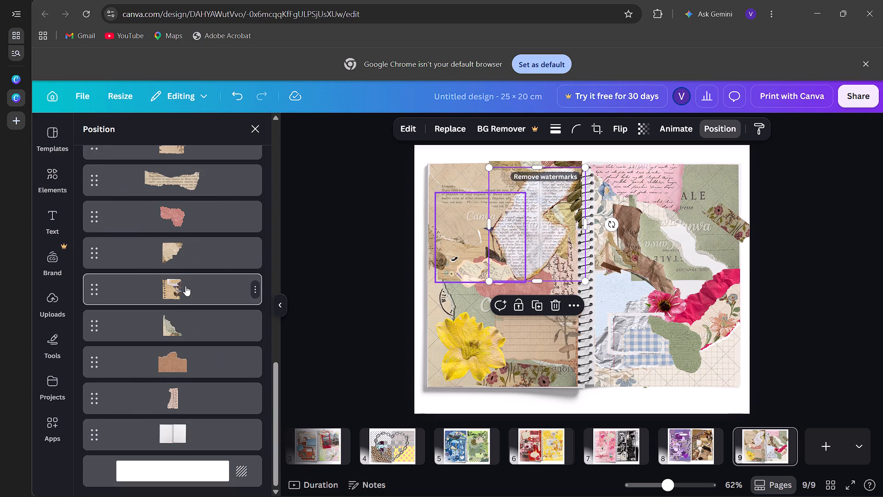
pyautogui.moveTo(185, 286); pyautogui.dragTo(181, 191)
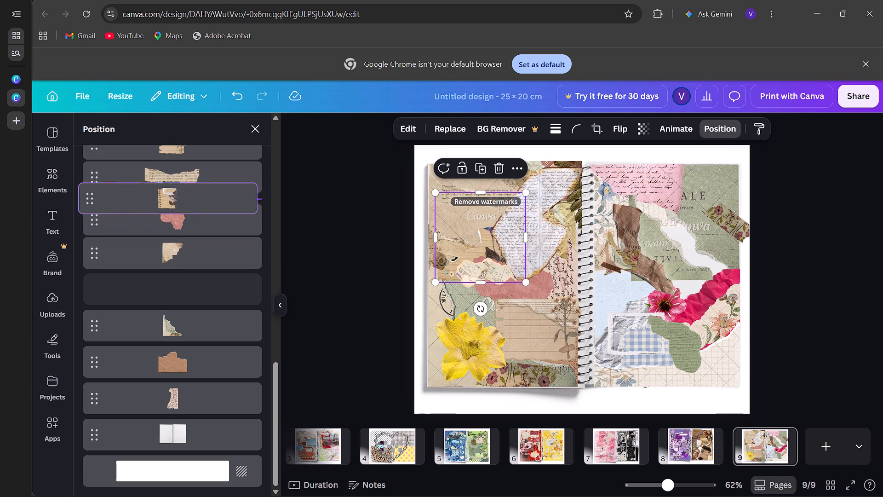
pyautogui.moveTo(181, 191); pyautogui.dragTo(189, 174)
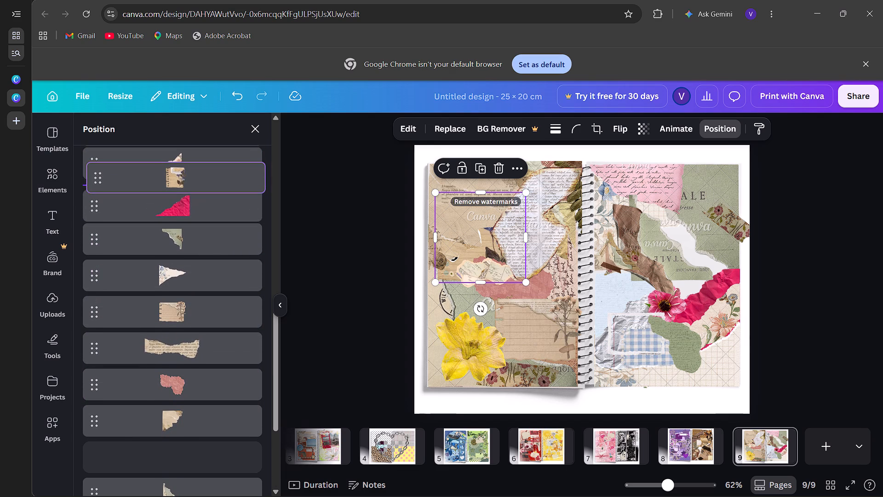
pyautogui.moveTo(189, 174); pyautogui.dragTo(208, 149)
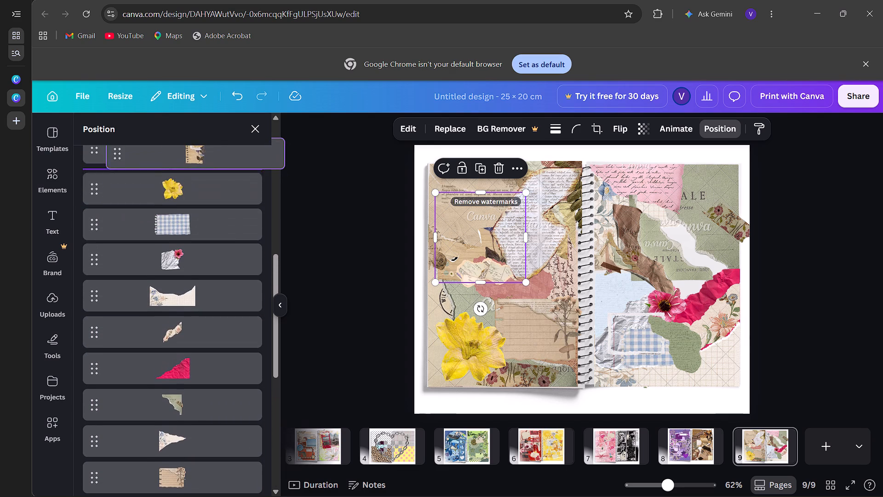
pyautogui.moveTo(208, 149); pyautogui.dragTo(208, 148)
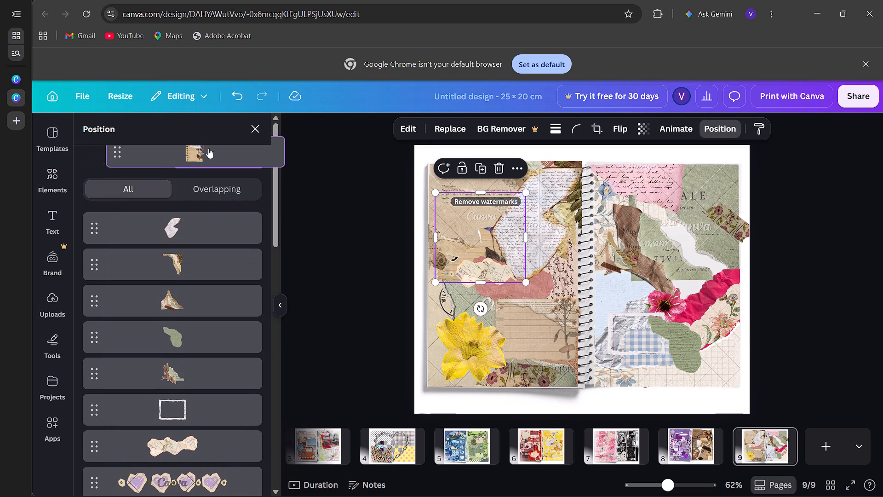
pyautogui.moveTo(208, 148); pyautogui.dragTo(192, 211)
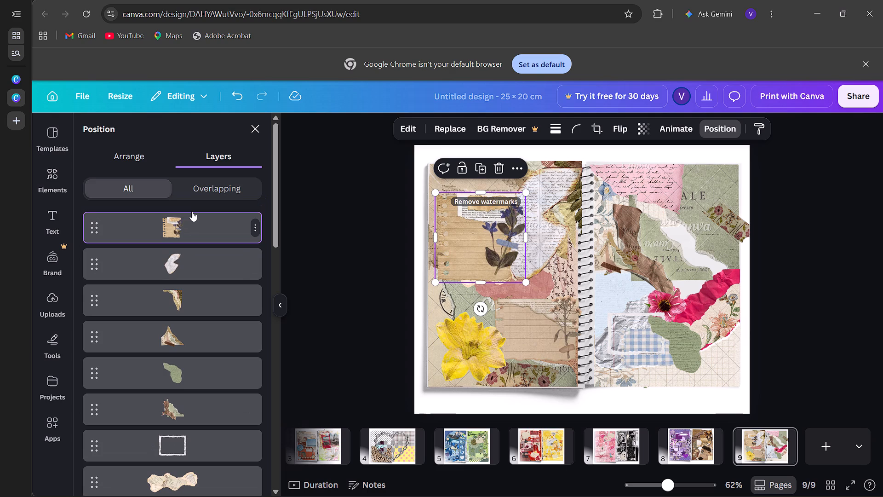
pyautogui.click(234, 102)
# Send the burnt-edged printed-text paper down the layer order to just below the notebook paper with the purple flower.
pyautogui.moveTo(222, 224); pyautogui.dragTo(218, 429)
pyautogui.scroll(-3, 218, 429)
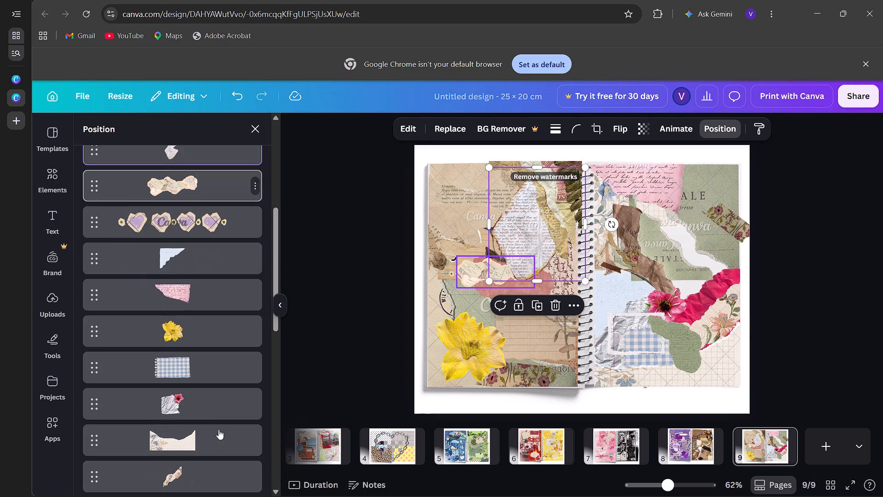
pyautogui.scroll(-1, 218, 429)
pyautogui.scroll(1, 206, 159)
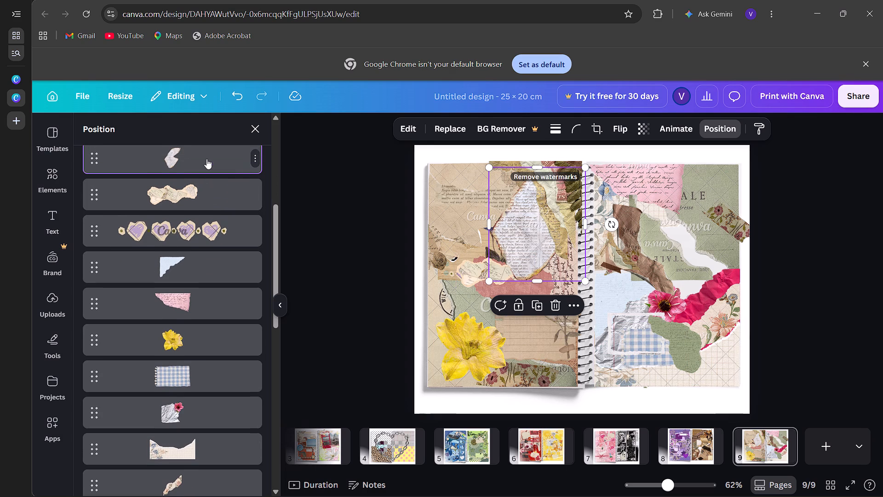
pyautogui.scroll(1, 206, 159)
pyautogui.moveTo(204, 170); pyautogui.dragTo(201, 449)
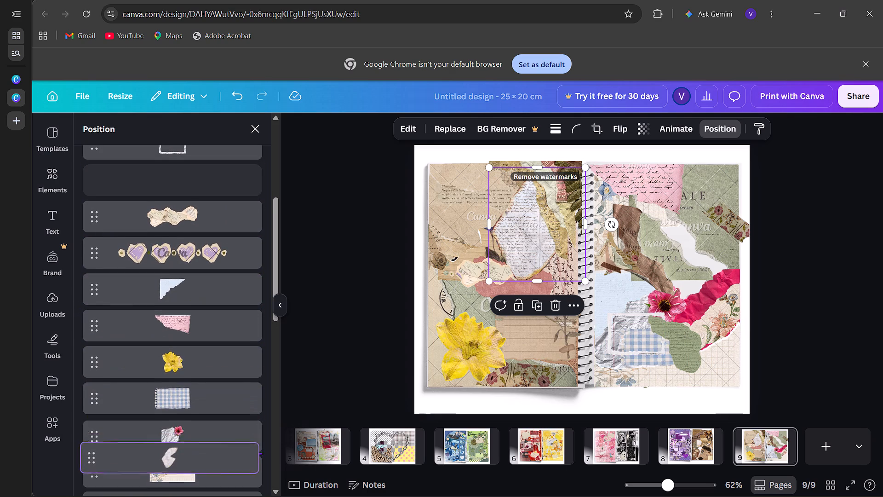
pyautogui.moveTo(201, 449); pyautogui.dragTo(198, 406)
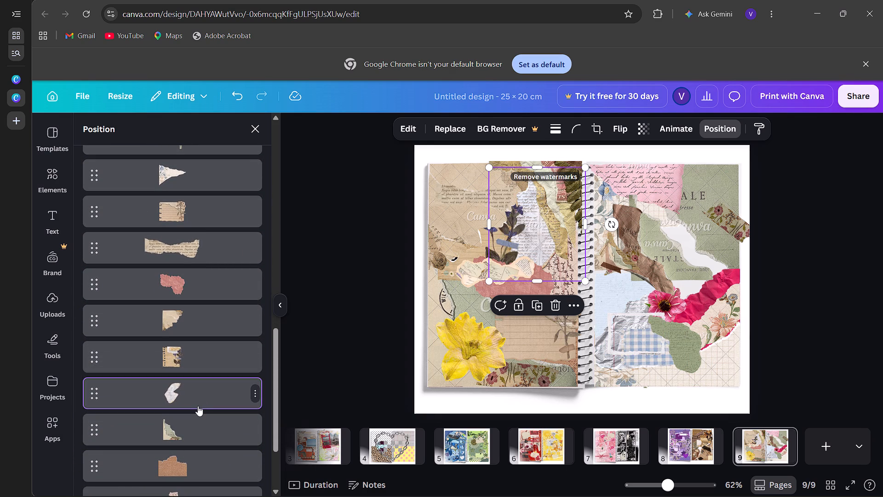
pyautogui.click(249, 128)
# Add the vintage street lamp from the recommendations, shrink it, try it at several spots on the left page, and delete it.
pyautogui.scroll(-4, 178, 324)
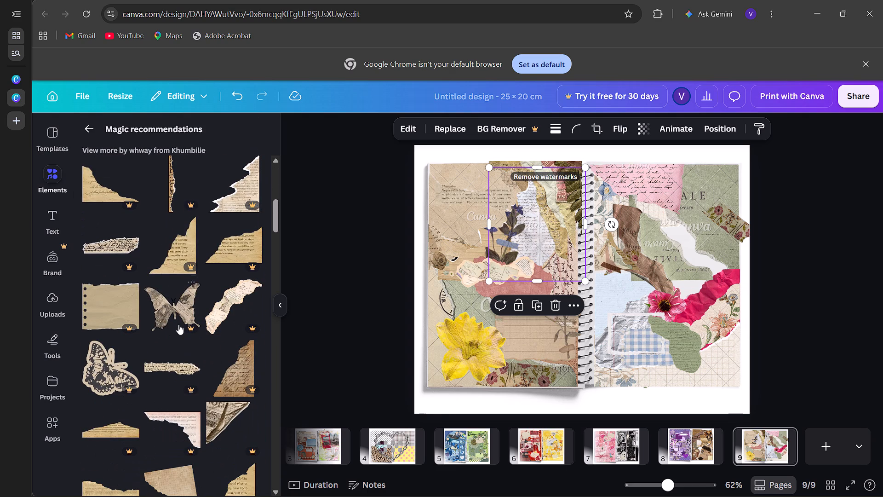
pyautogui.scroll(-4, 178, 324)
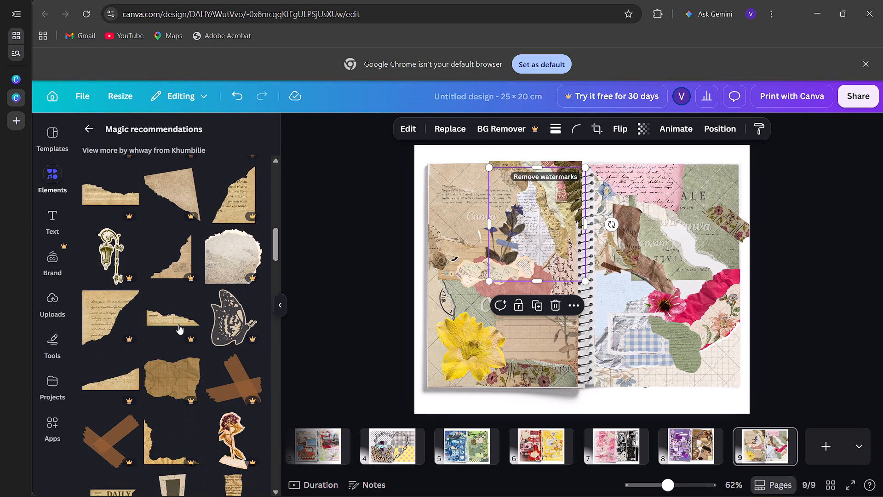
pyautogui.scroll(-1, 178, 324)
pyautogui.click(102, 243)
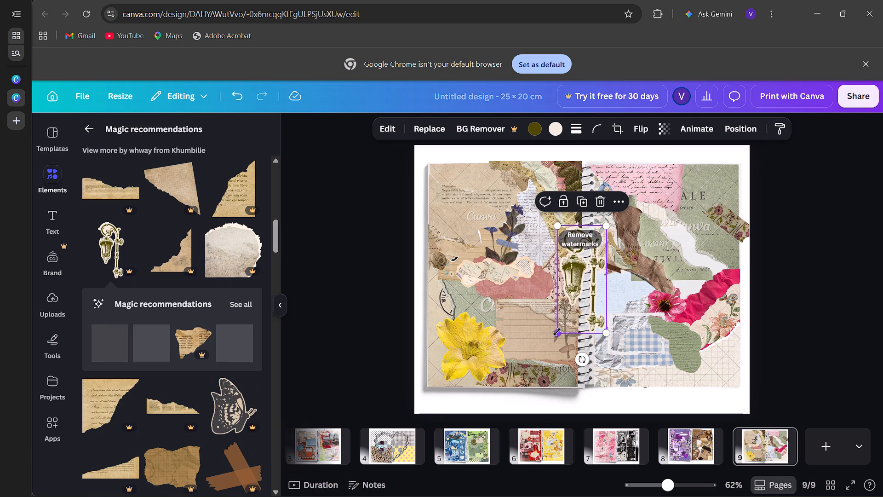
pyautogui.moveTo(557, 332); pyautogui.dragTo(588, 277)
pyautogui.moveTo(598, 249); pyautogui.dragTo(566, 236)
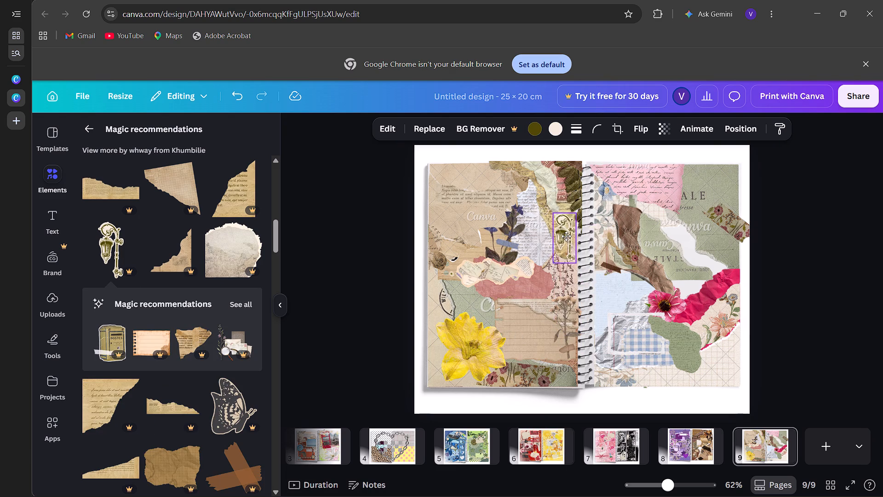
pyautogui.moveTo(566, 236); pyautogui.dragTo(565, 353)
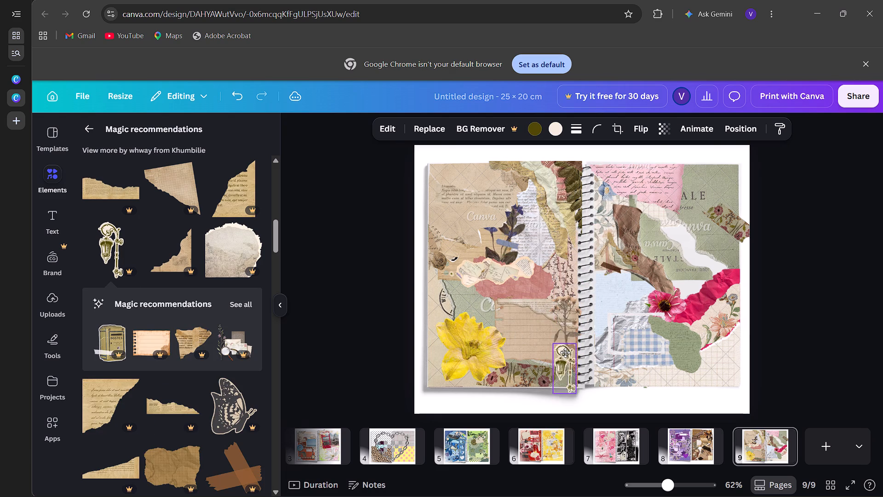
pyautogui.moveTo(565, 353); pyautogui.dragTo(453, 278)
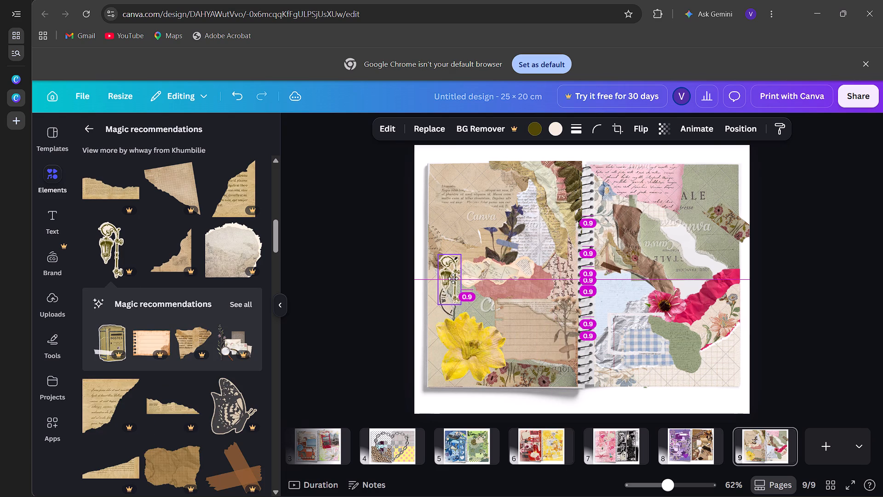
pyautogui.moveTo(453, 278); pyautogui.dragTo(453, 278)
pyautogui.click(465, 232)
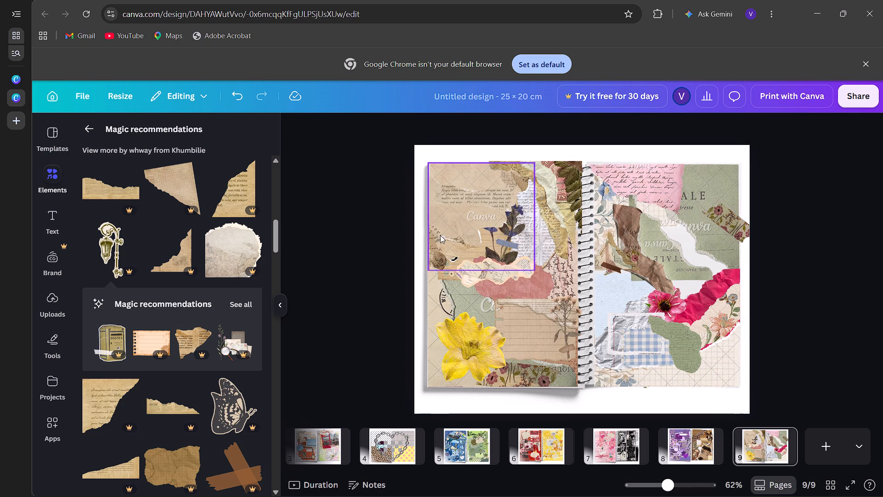
# Add the peach peony sticker from the recommendations, shrink it to about 4.2 × 4 cm, and place it in the right page's upper outer area.
pyautogui.scroll(-3, 112, 391)
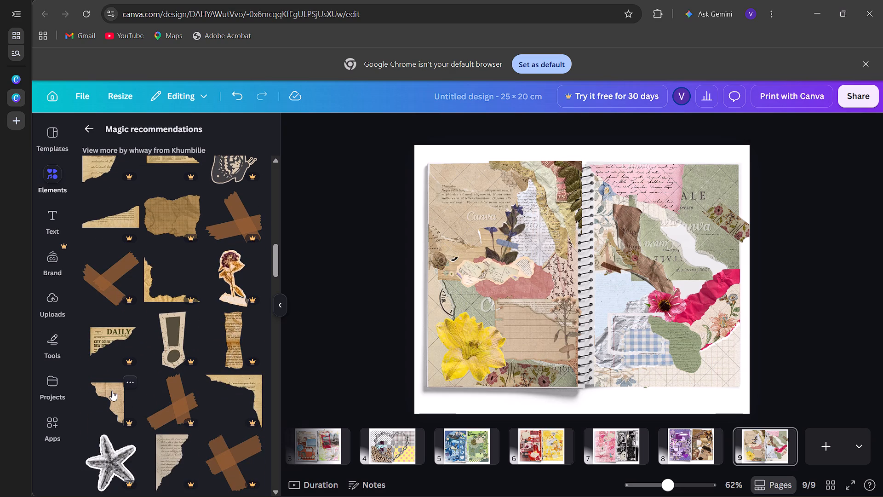
pyautogui.scroll(-8, 112, 391)
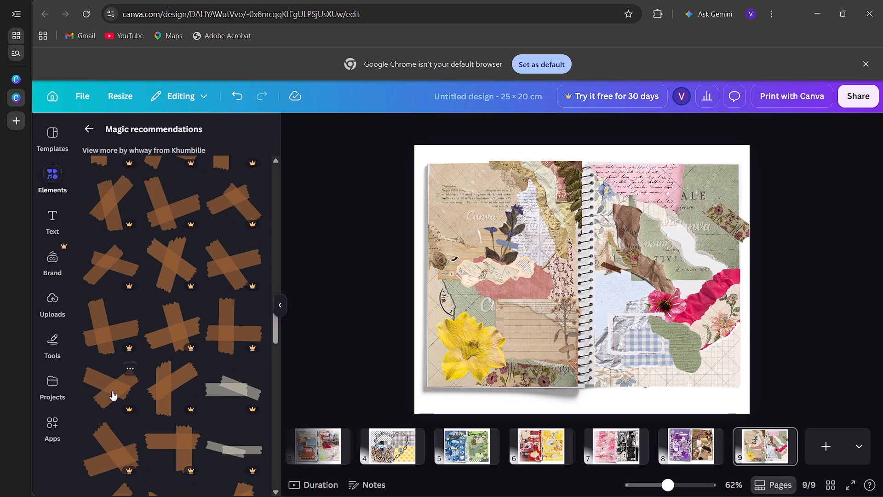
pyautogui.scroll(-18, 112, 391)
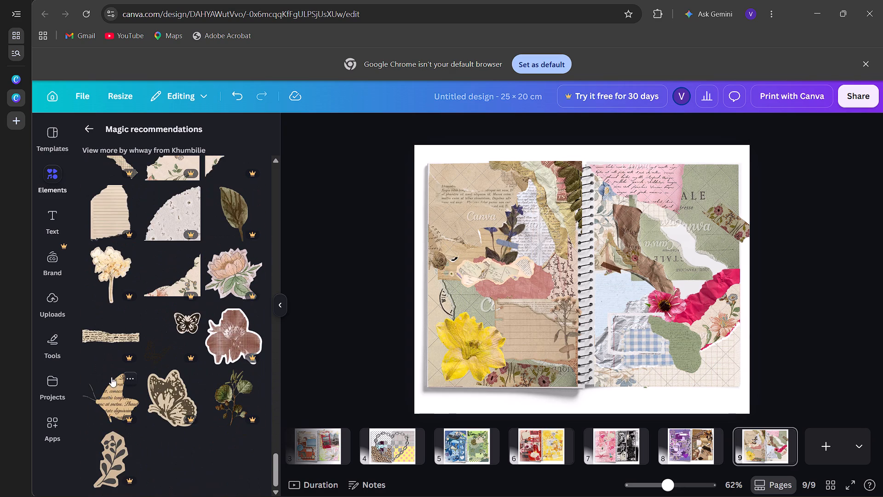
pyautogui.click(239, 268)
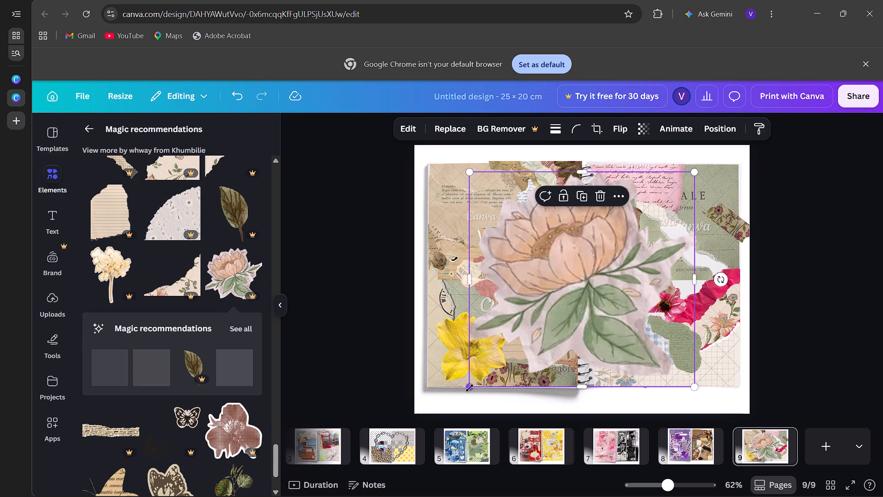
pyautogui.moveTo(470, 388); pyautogui.dragTo(617, 204)
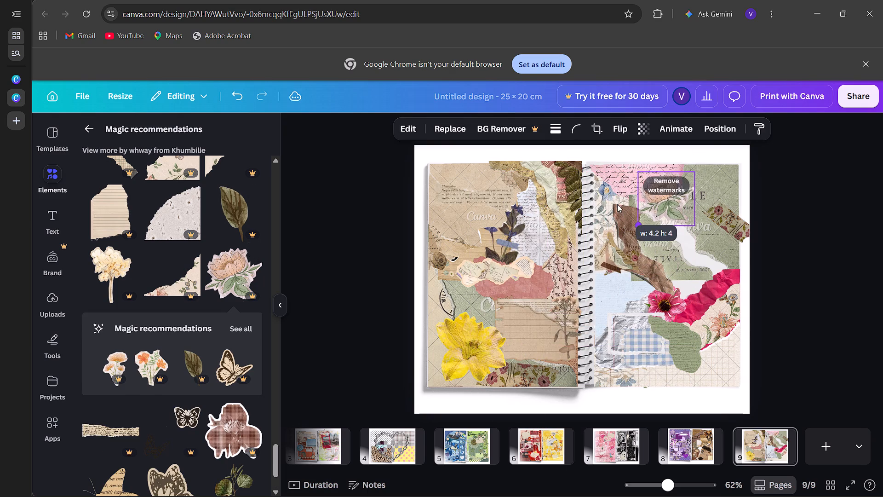
pyautogui.moveTo(655, 192); pyautogui.dragTo(687, 198)
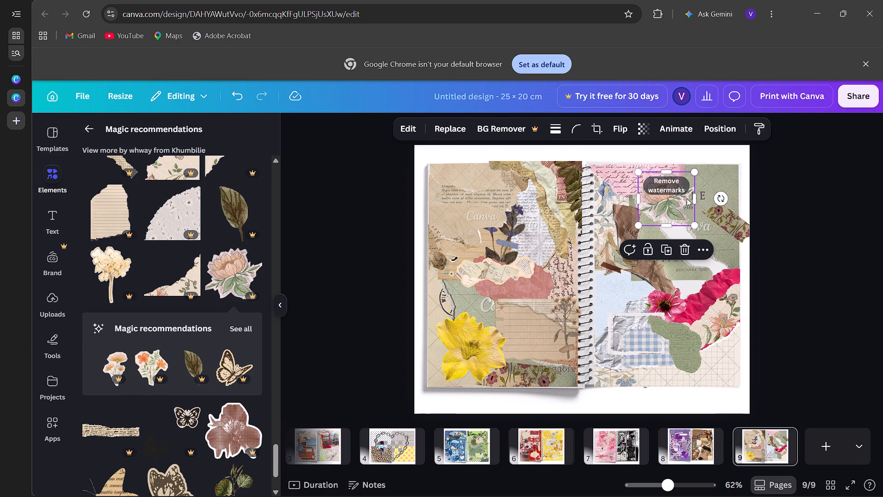
pyautogui.moveTo(687, 198); pyautogui.dragTo(675, 203)
pyautogui.moveTo(675, 203); pyautogui.dragTo(722, 261)
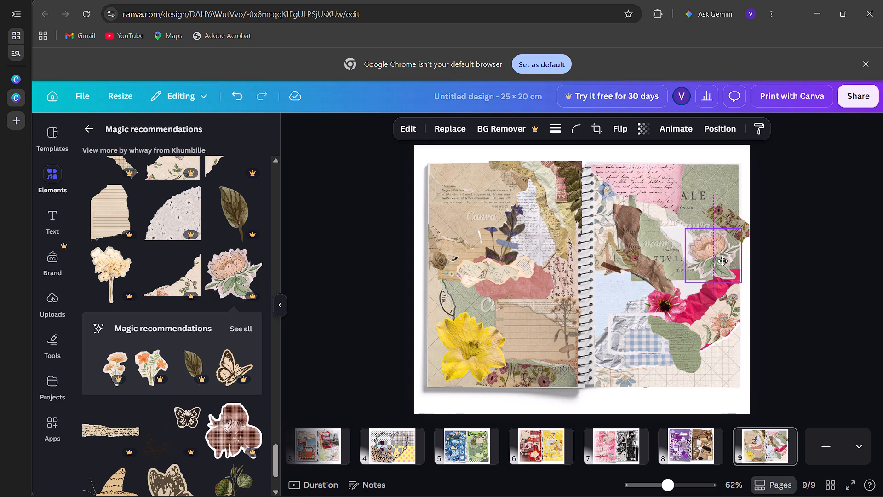
pyautogui.moveTo(722, 261); pyautogui.dragTo(739, 237)
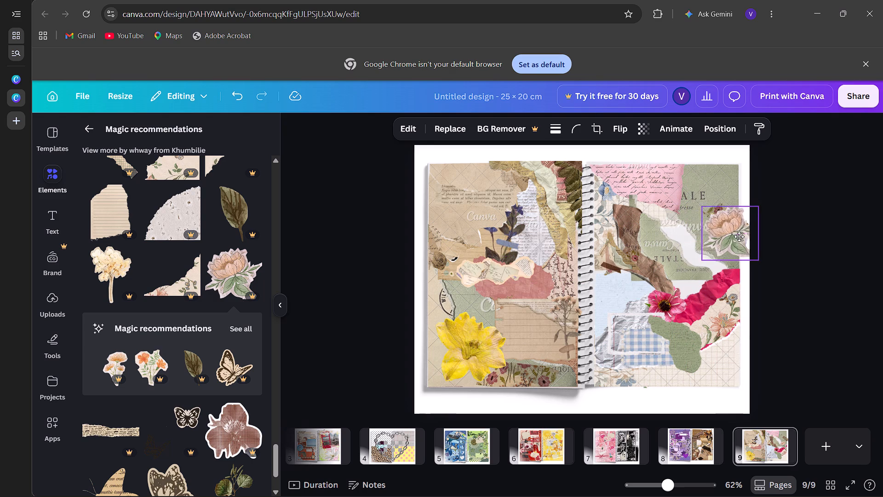
pyautogui.moveTo(739, 237); pyautogui.dragTo(717, 209)
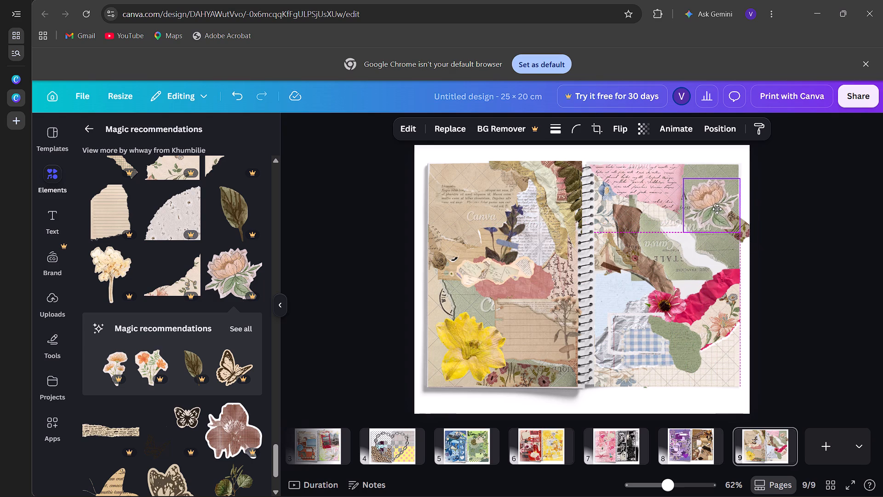
# Show all recommendations related to the peony sticker and add the dark blue floral washi tape.
pyautogui.scroll(-1, 113, 395)
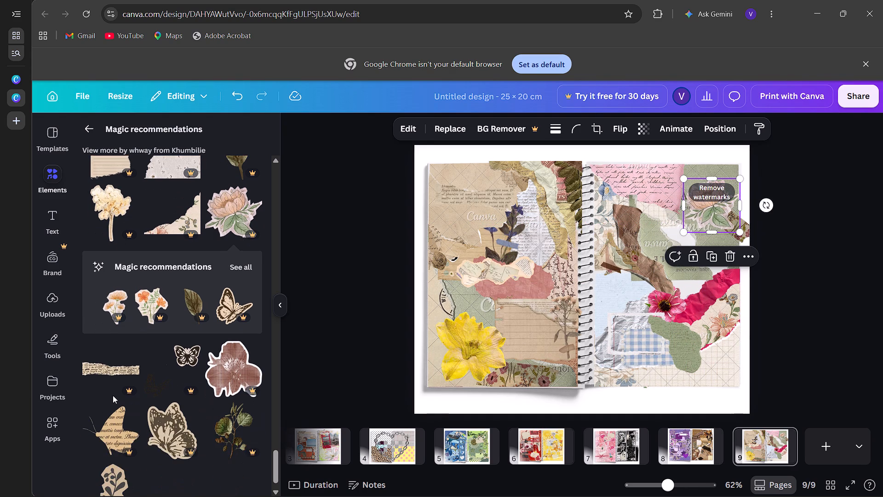
pyautogui.scroll(-1, 113, 395)
pyautogui.click(246, 320)
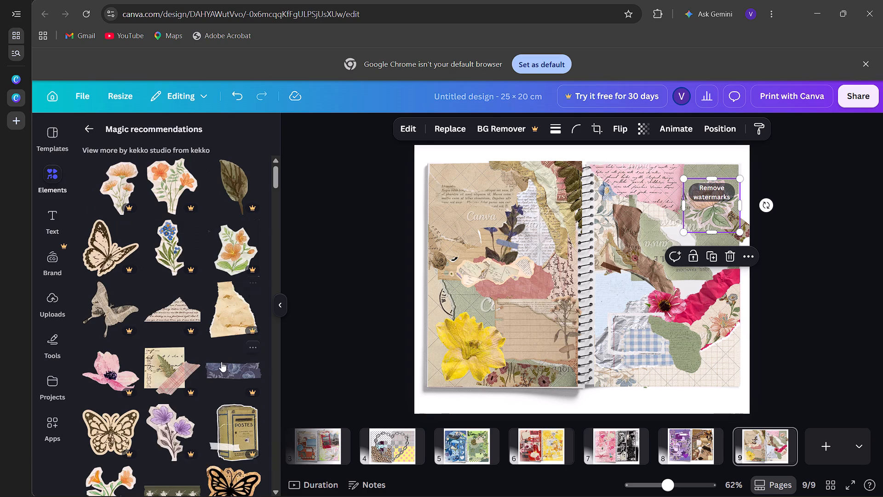
pyautogui.click(221, 362)
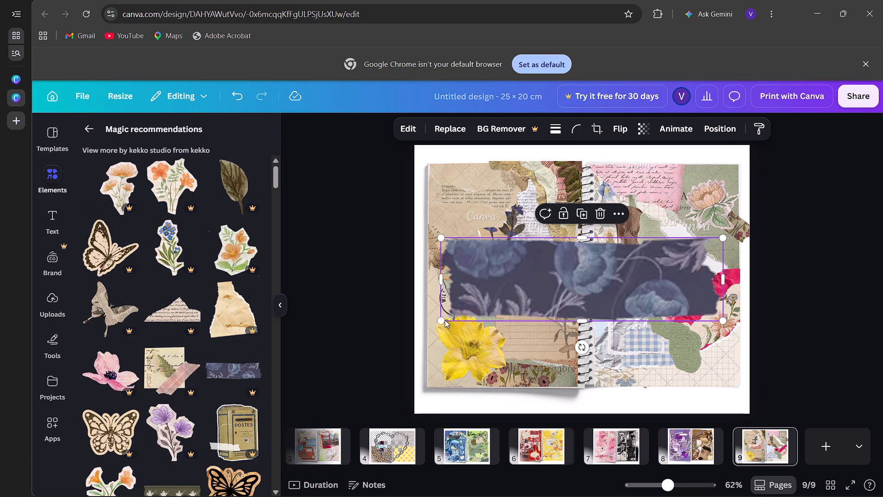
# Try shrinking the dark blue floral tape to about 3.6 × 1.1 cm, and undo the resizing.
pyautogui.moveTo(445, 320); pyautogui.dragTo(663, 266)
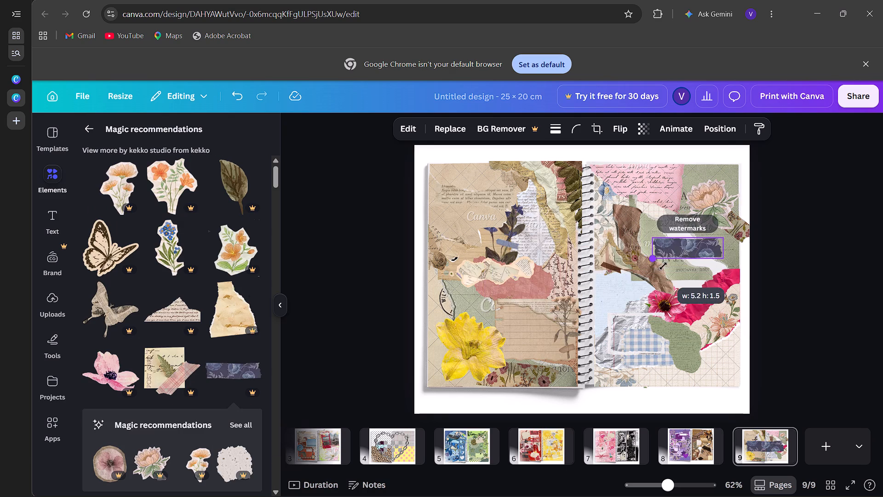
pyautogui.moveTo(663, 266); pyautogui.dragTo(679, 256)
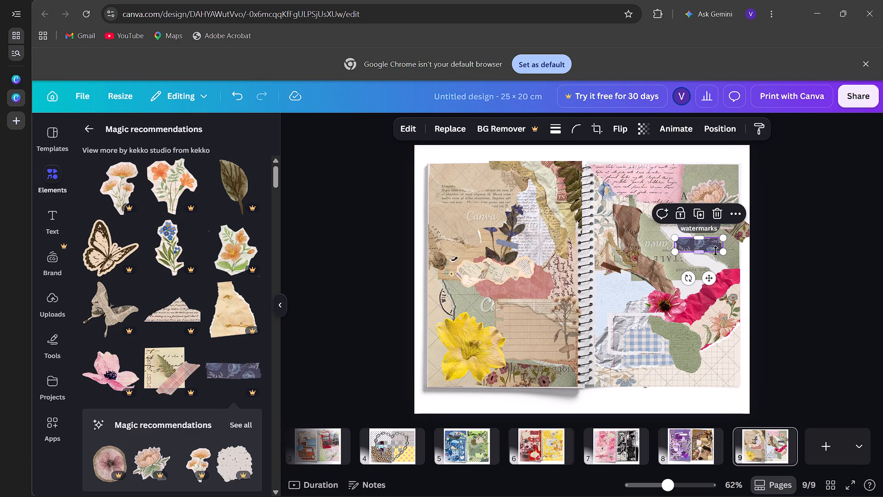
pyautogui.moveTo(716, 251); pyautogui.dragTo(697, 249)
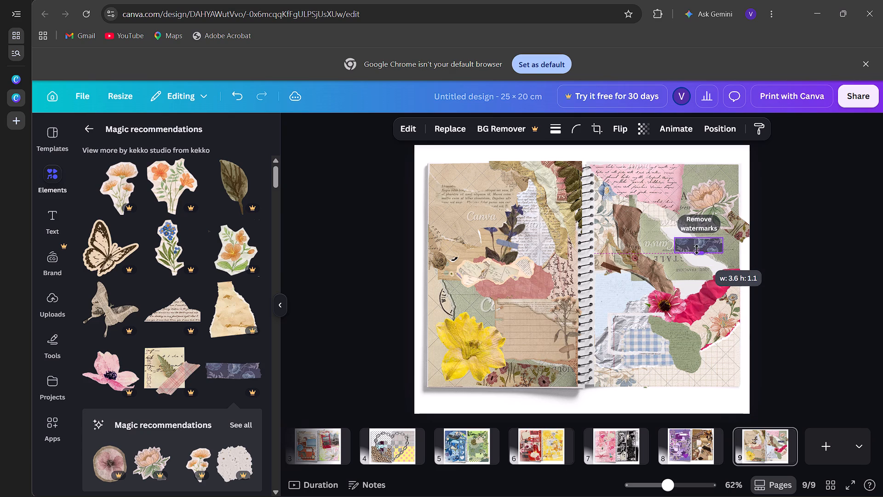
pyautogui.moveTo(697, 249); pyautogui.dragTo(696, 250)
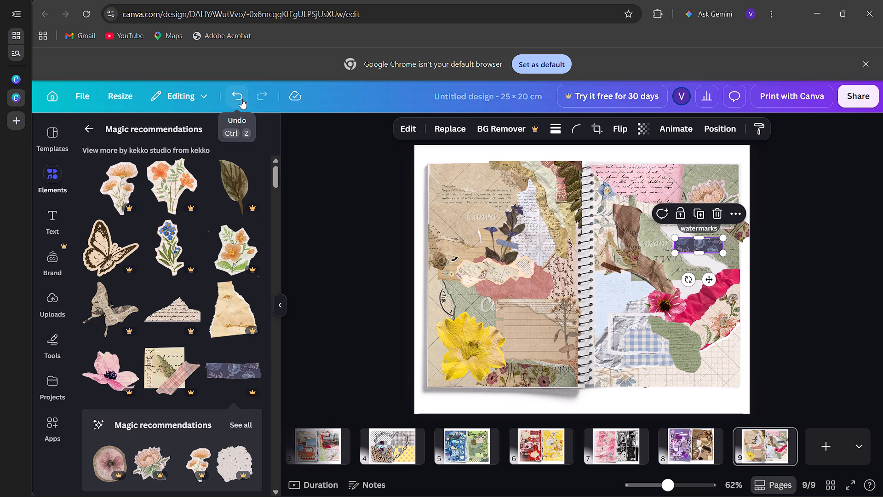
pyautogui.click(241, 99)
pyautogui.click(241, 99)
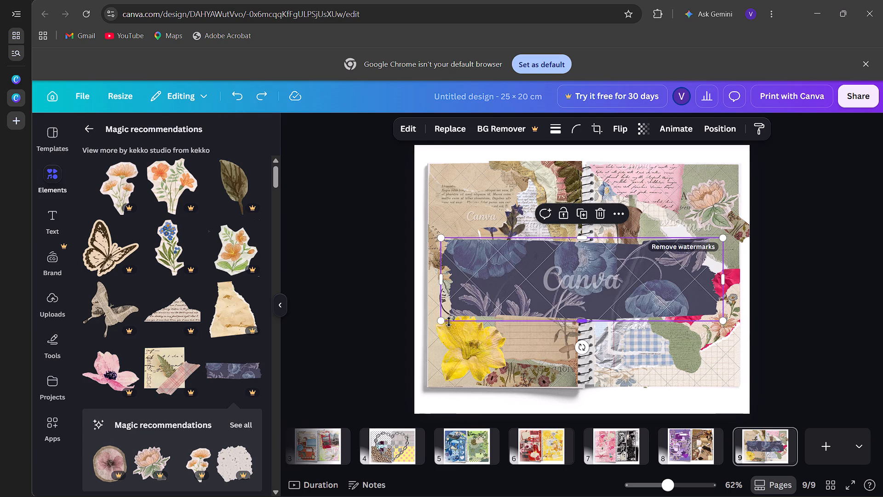
# Shrink the dark blue floral tape to a small strip and place it at the blue gingham paper's inner edge on the right page.
pyautogui.moveTo(441, 324); pyautogui.dragTo(675, 235)
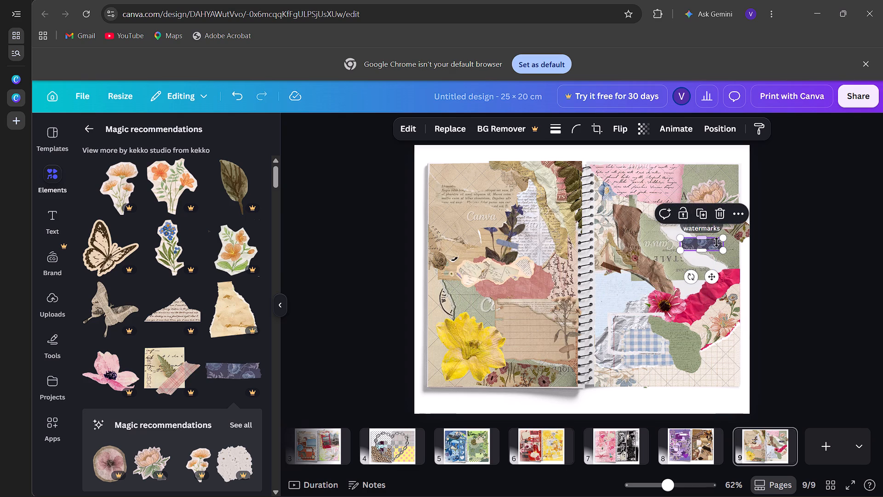
pyautogui.moveTo(713, 243); pyautogui.dragTo(647, 312)
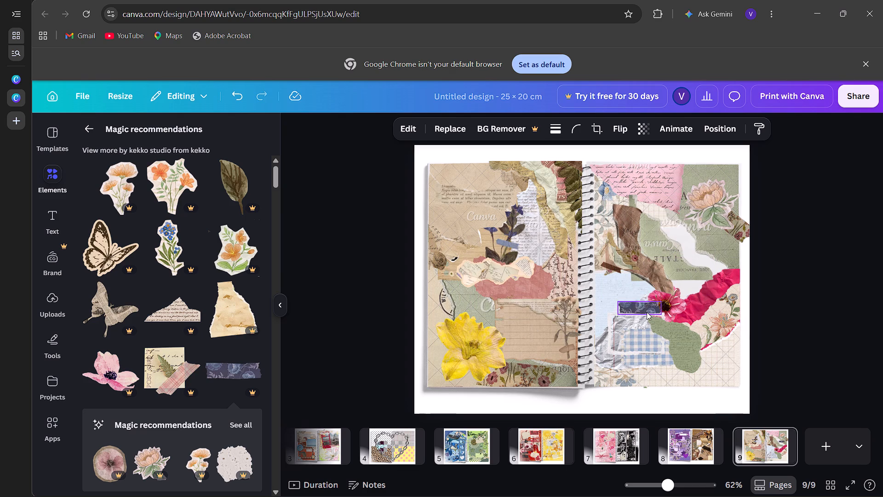
pyautogui.moveTo(647, 312); pyautogui.dragTo(624, 334)
# Add the postcard with fern and pink plaid tape, shrink it, and place it just above the dark blue floral tape on the right page.
pyautogui.scroll(-1, 217, 378)
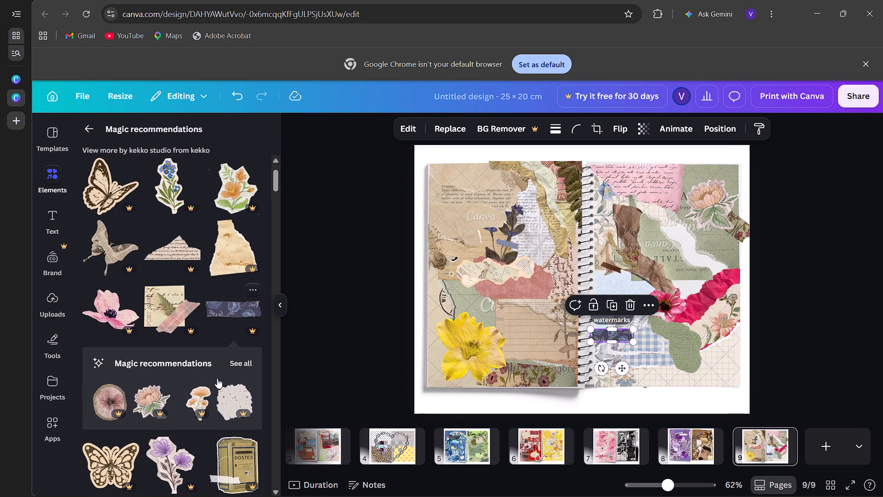
pyautogui.scroll(-1, 217, 378)
pyautogui.click(149, 292)
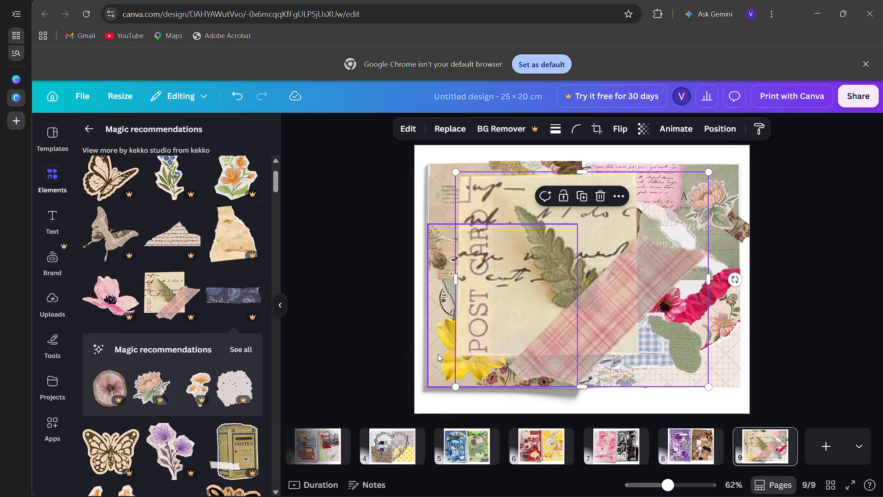
pyautogui.moveTo(456, 387); pyautogui.dragTo(641, 217)
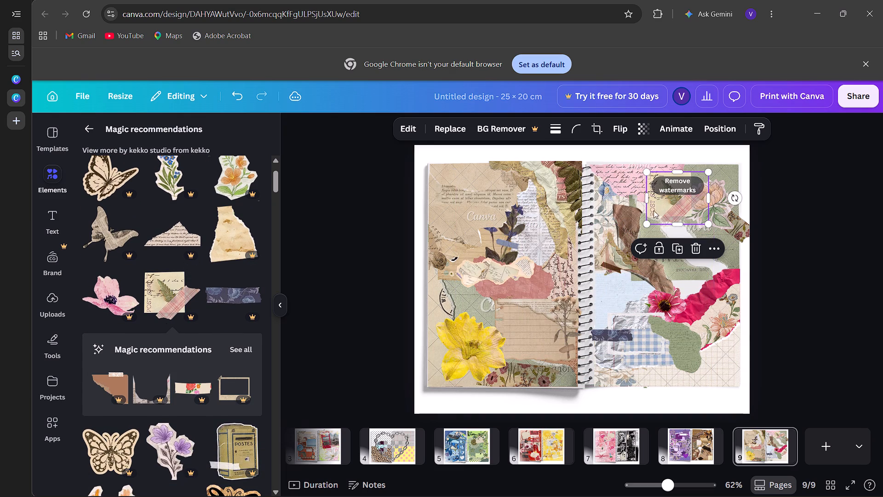
pyautogui.moveTo(662, 205); pyautogui.dragTo(610, 310)
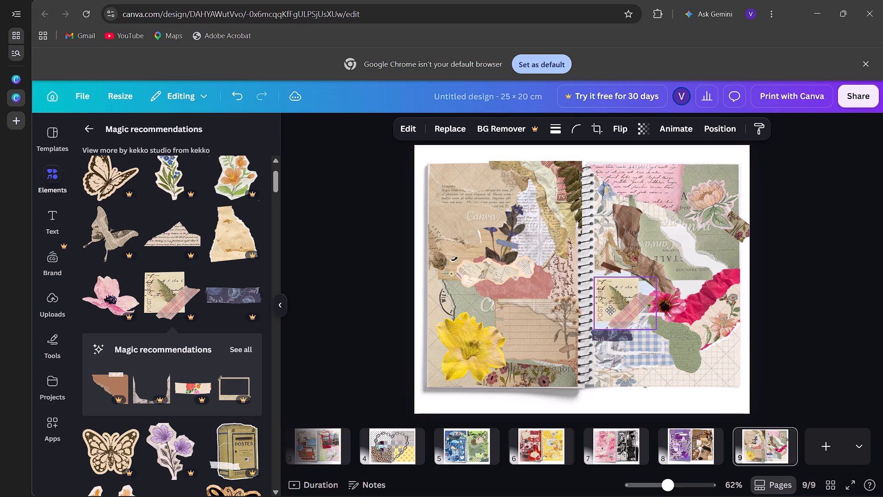
pyautogui.moveTo(610, 310); pyautogui.dragTo(614, 313)
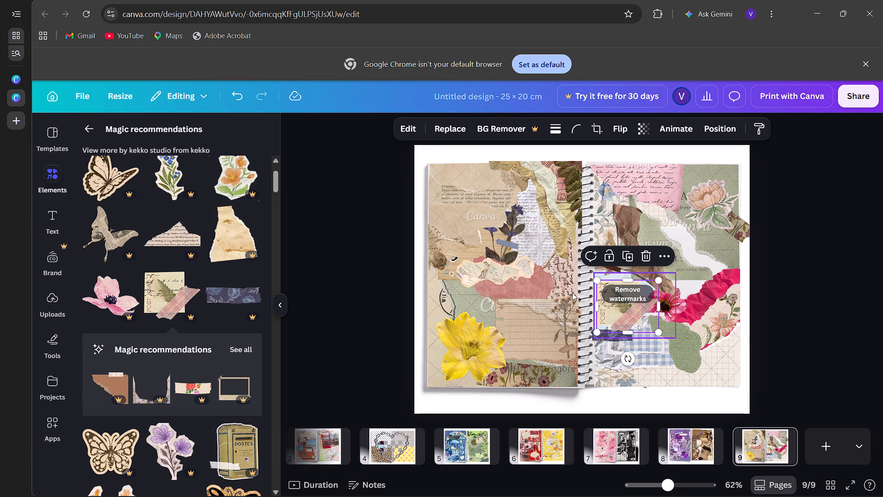
# Add the pink torn handwritten-paper collage from the recommendations, shrink it, and place it at the right page's outer middle over the magenta paper.
pyautogui.scroll(-4, 183, 442)
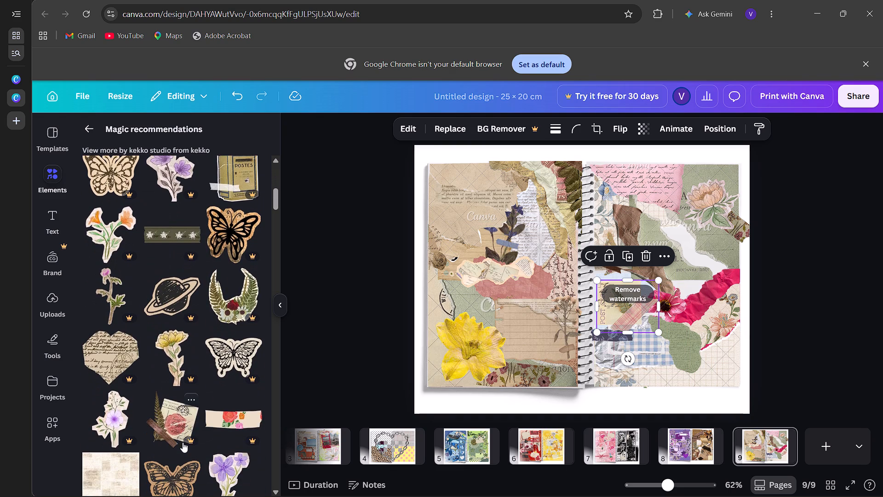
pyautogui.scroll(-3, 183, 442)
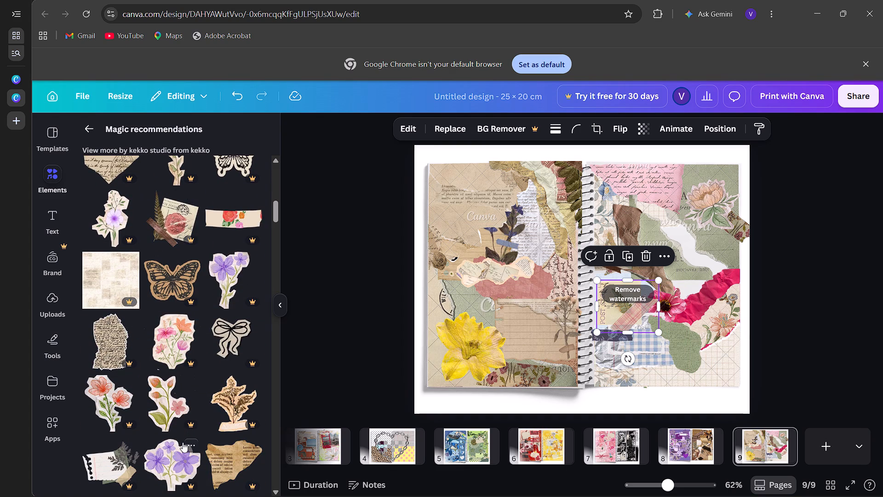
pyautogui.scroll(-4, 183, 442)
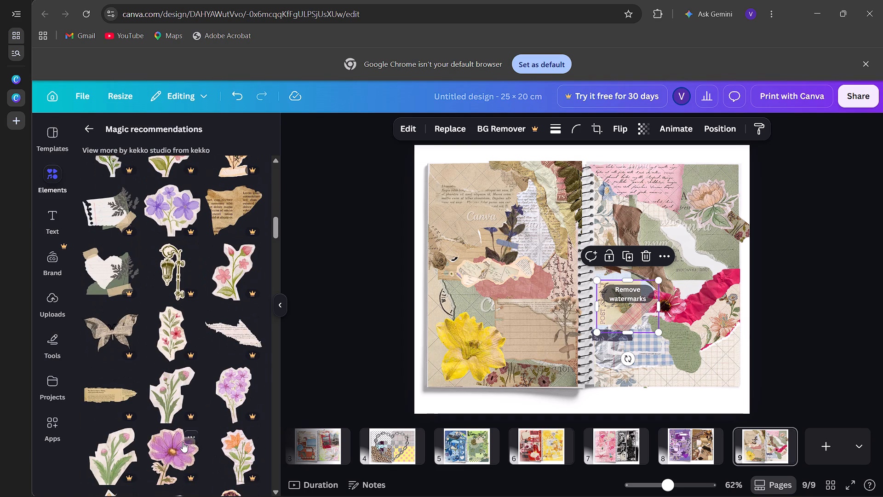
pyautogui.scroll(-9, 183, 442)
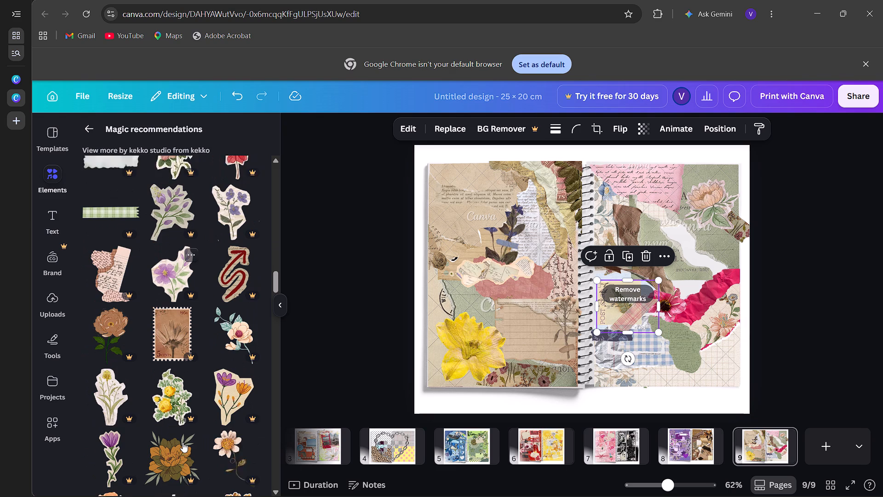
pyautogui.scroll(-1, 183, 442)
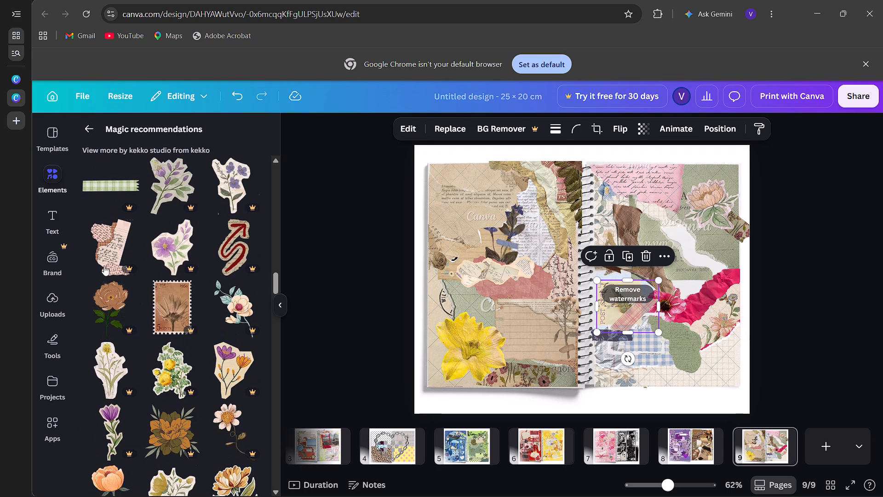
pyautogui.click(103, 260)
pyautogui.moveTo(508, 315); pyautogui.dragTo(531, 313)
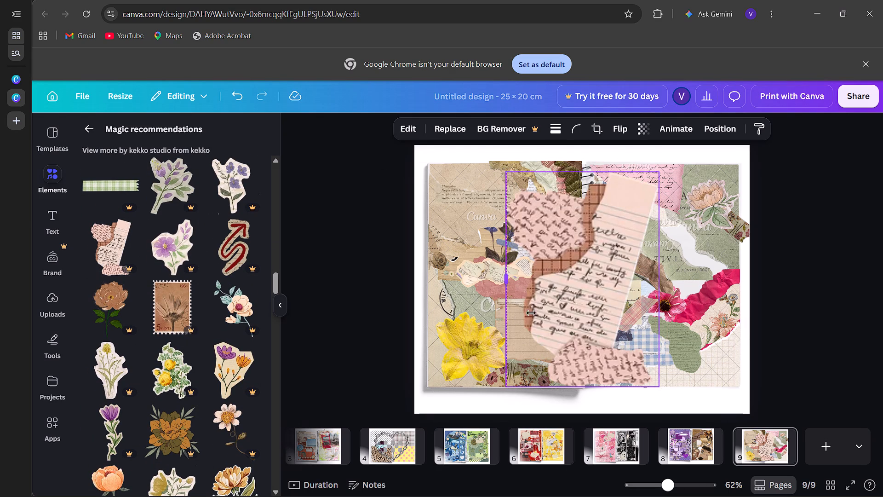
pyautogui.moveTo(531, 313); pyautogui.dragTo(487, 336)
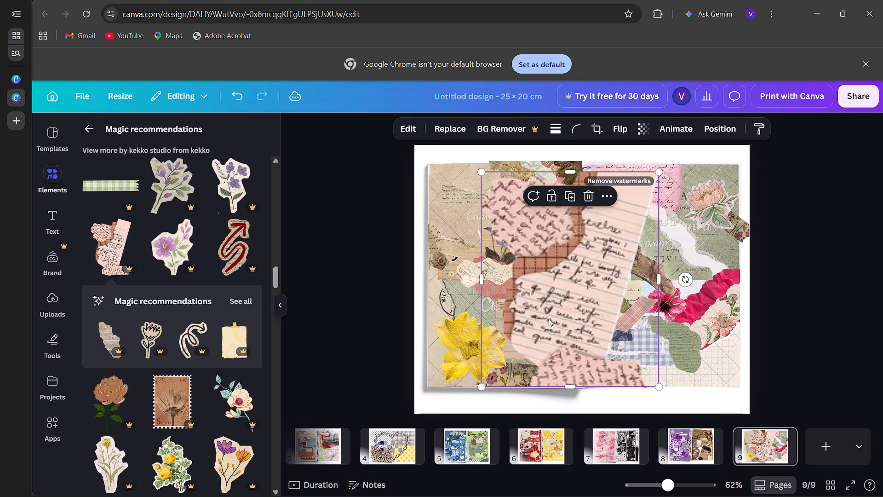
pyautogui.moveTo(549, 318); pyautogui.dragTo(669, 301)
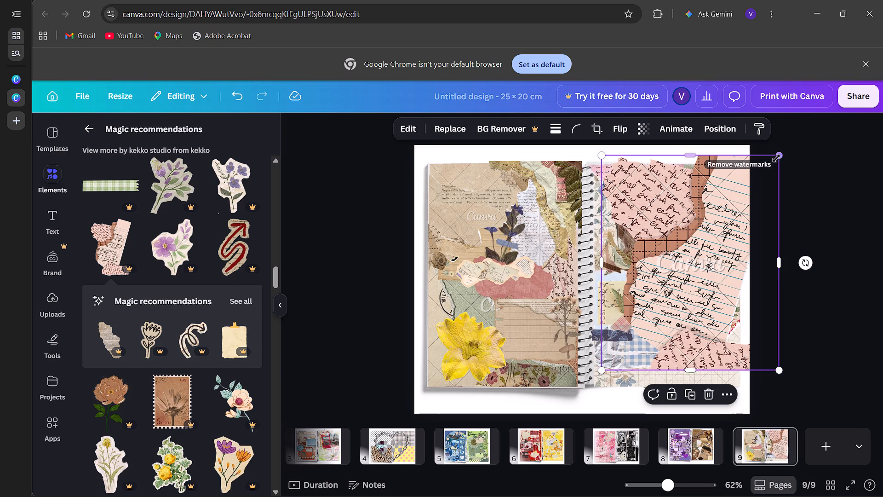
pyautogui.moveTo(779, 158); pyautogui.dragTo(707, 274)
pyautogui.moveTo(654, 309); pyautogui.dragTo(700, 272)
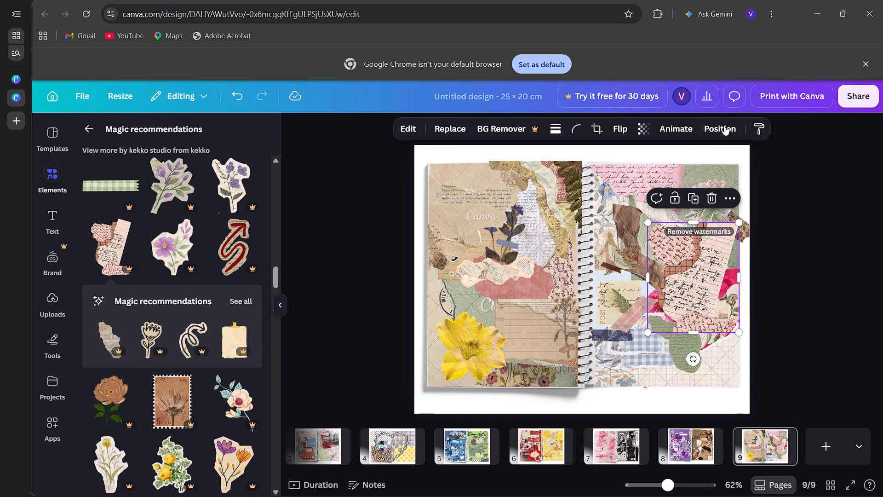
# Send the pink torn handwritten-paper collage on the right page to the back, and bring it forward one level above the notebook background.
pyautogui.click(729, 142)
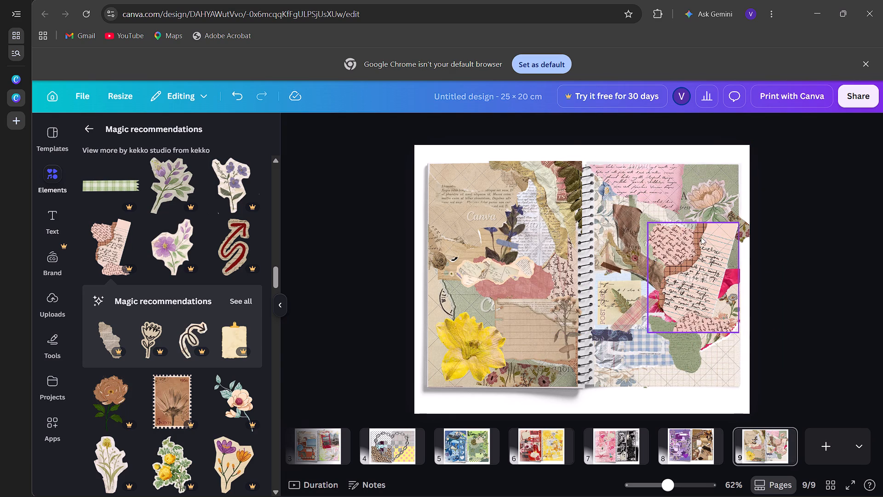
pyautogui.click(700, 247)
pyautogui.click(722, 121)
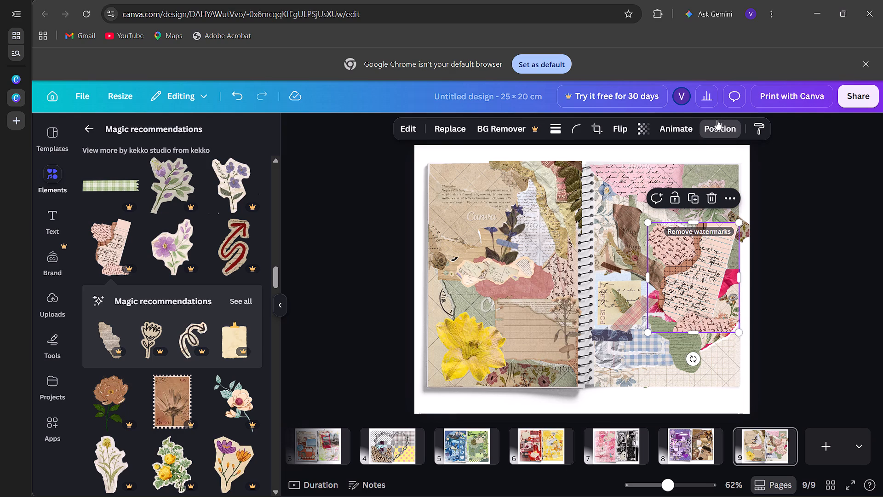
pyautogui.click(142, 164)
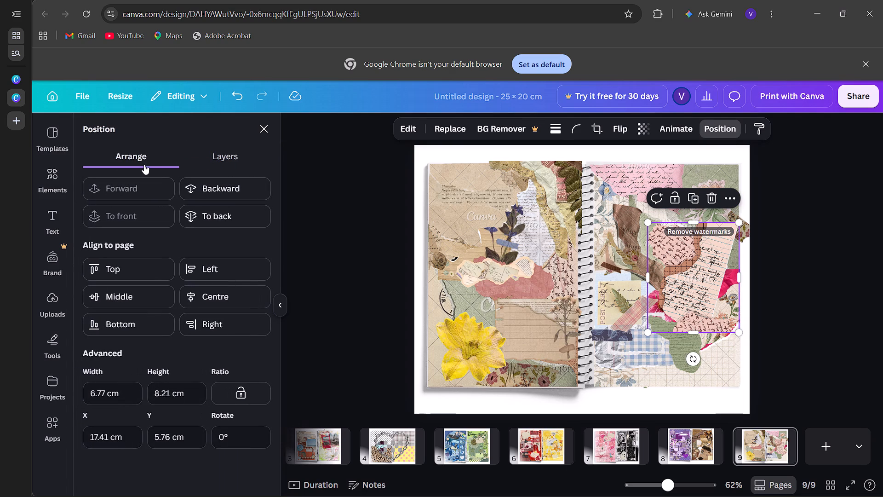
pyautogui.click(219, 213)
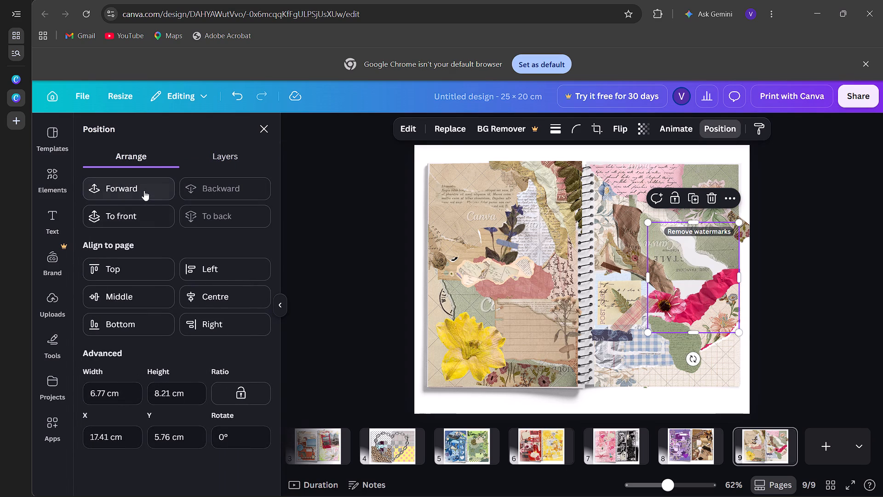
pyautogui.click(143, 191)
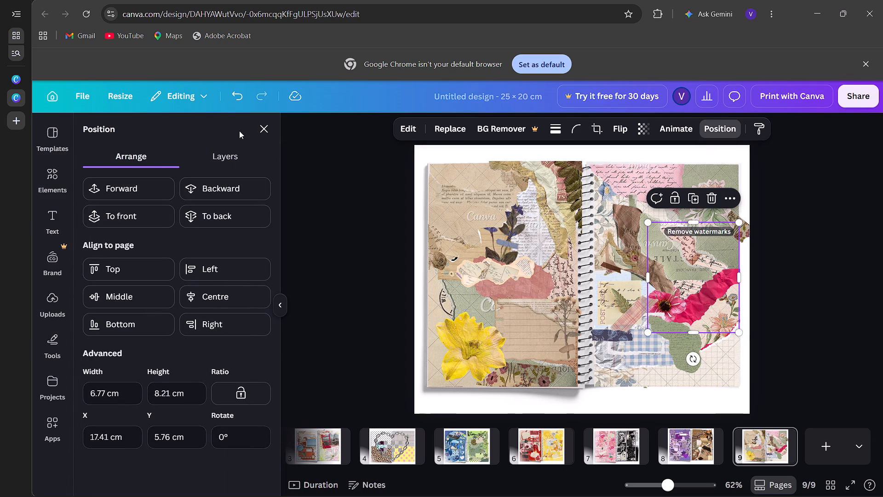
pyautogui.click(262, 127)
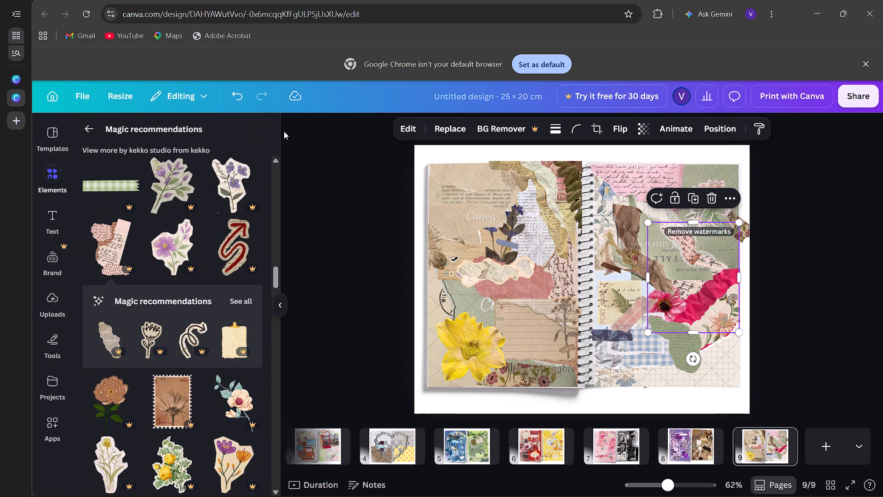
pyautogui.click(369, 327)
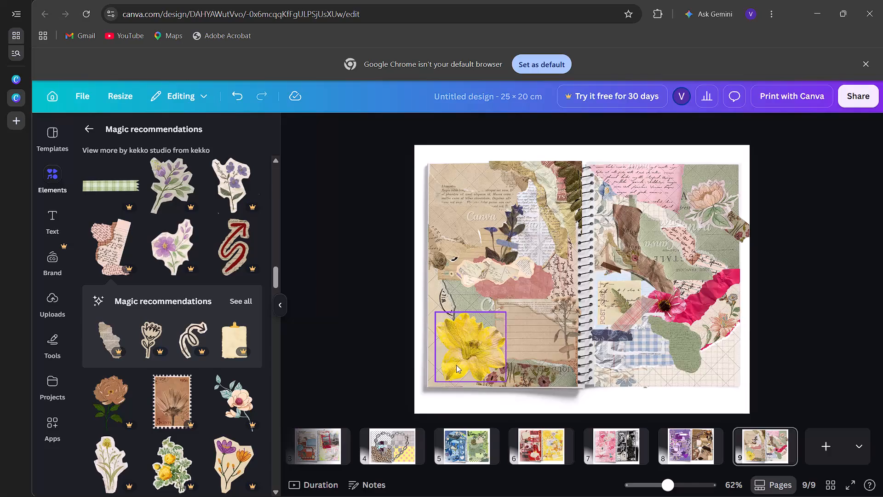
# Add a new blank page after page 9.
pyautogui.click(822, 452)
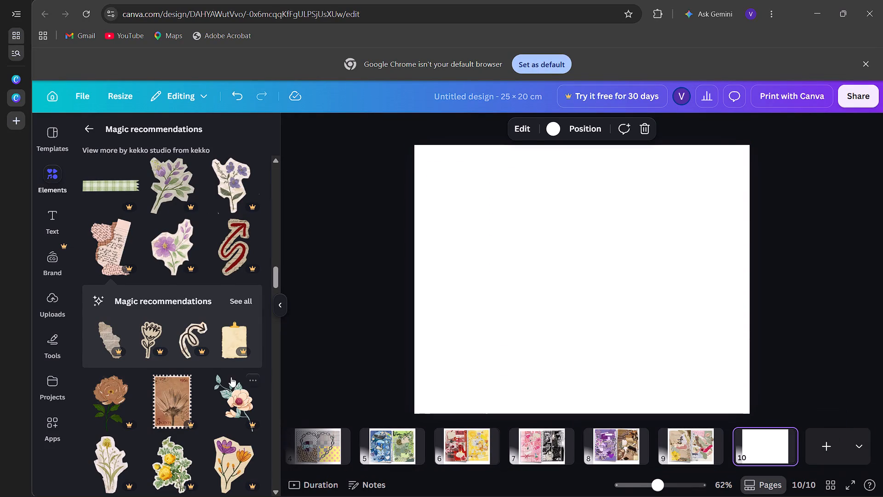
# Look through the remaining Magic recommendations for collage elements, and return to the main elements library.
pyautogui.scroll(-7, 231, 377)
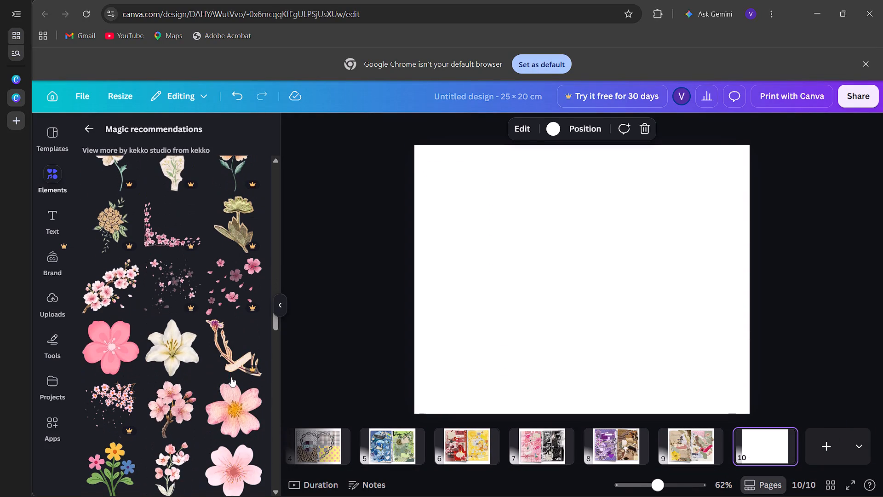
pyautogui.scroll(-5, 231, 377)
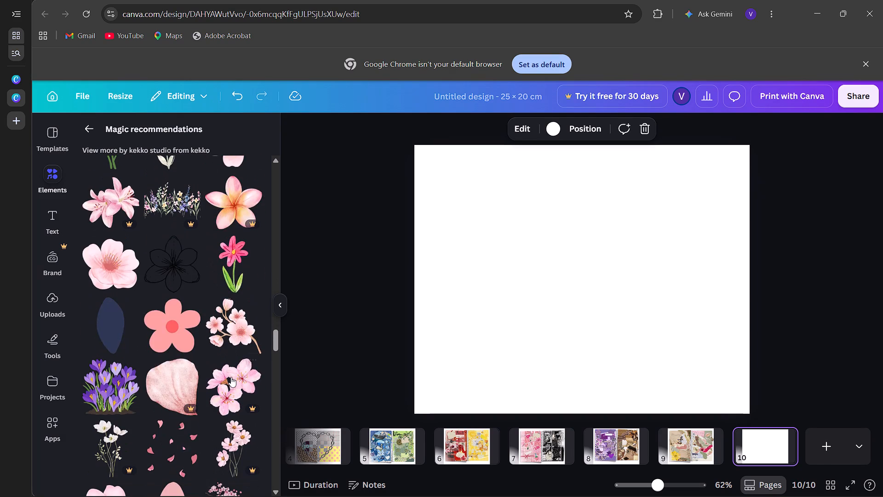
pyautogui.scroll(-7, 231, 377)
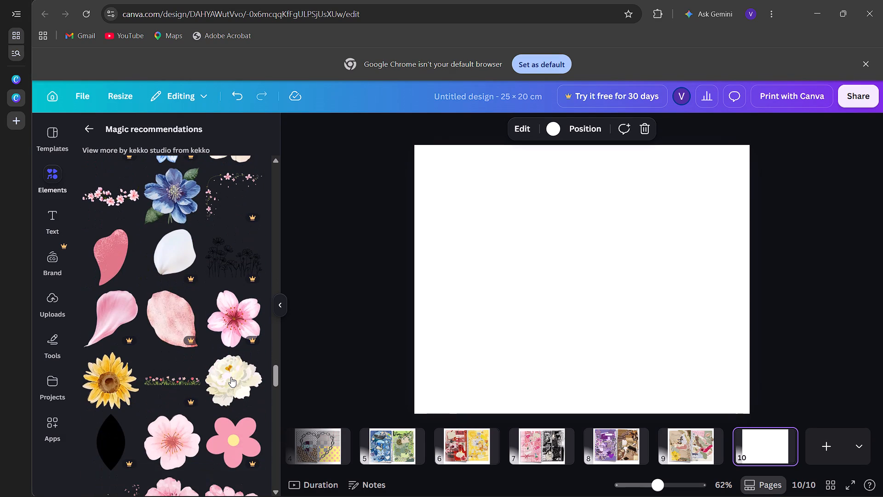
pyautogui.scroll(1, 231, 377)
pyautogui.scroll(-1, 231, 377)
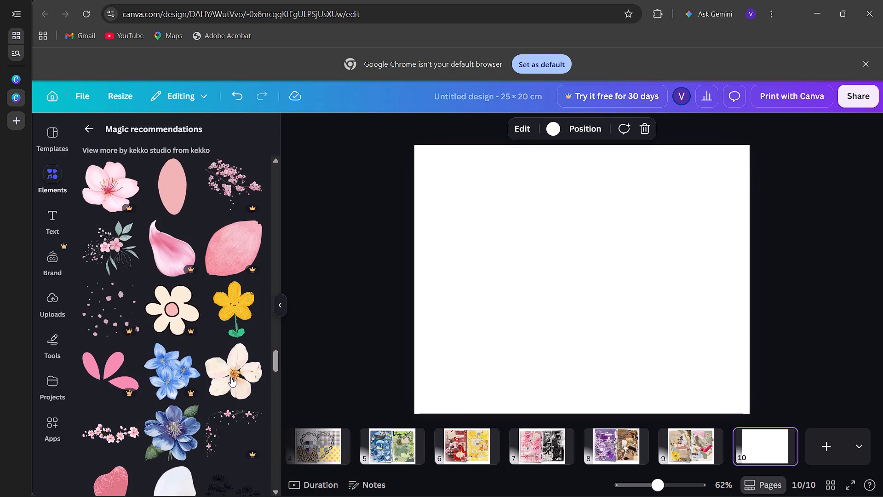
pyautogui.scroll(-6, 231, 377)
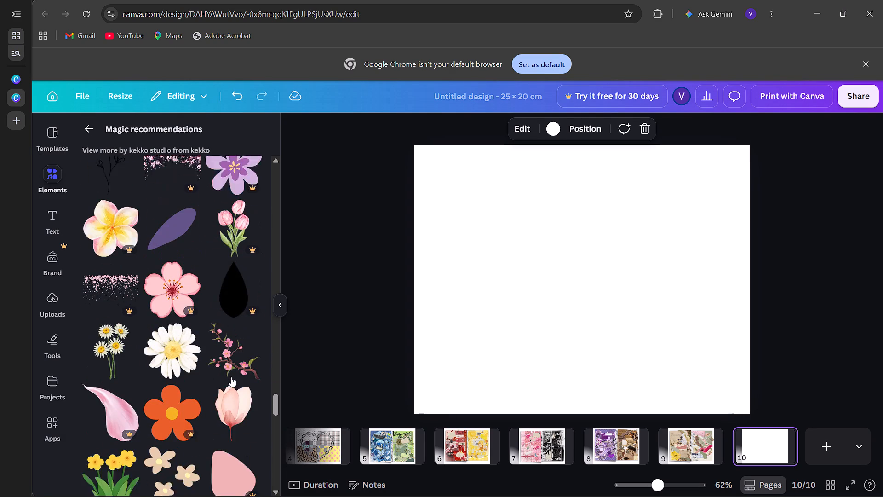
pyautogui.scroll(-5, 231, 377)
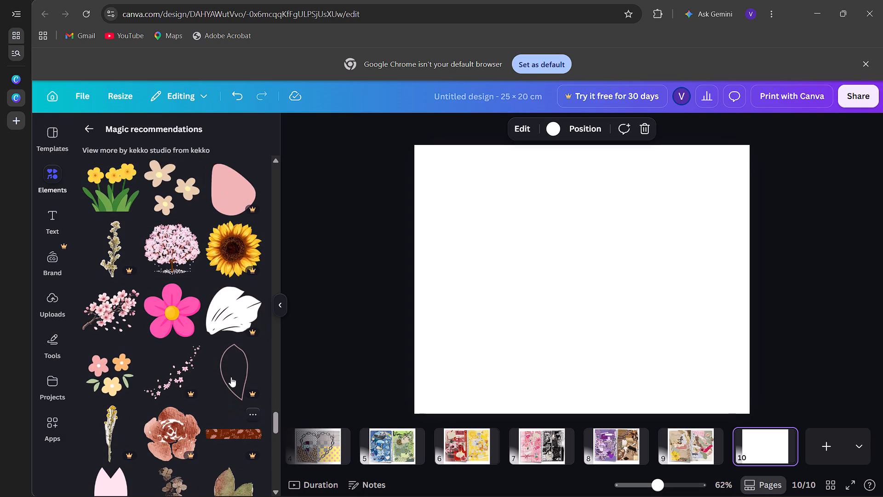
pyautogui.scroll(-3, 231, 377)
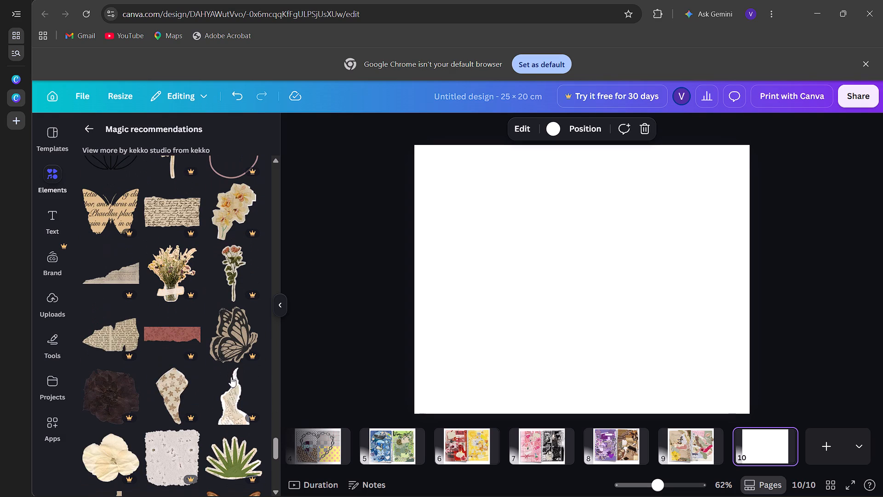
pyautogui.scroll(-3, 231, 377)
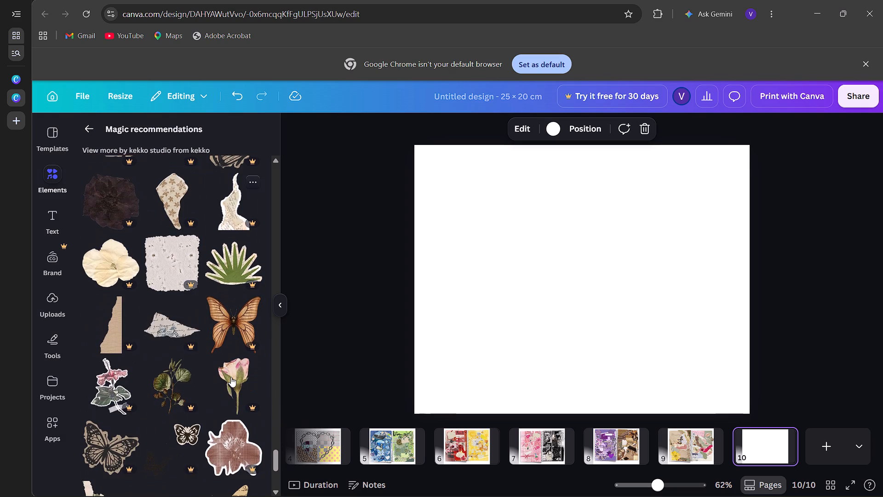
pyautogui.scroll(-1, 231, 377)
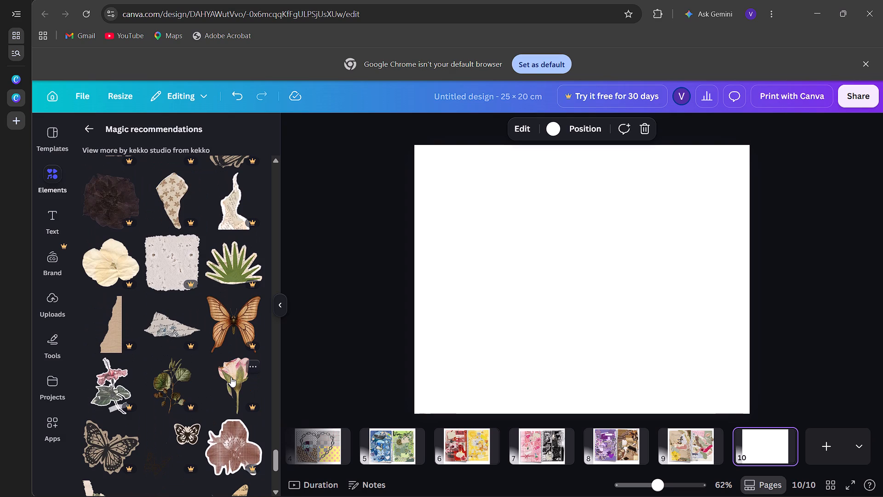
pyautogui.scroll(-4, 231, 377)
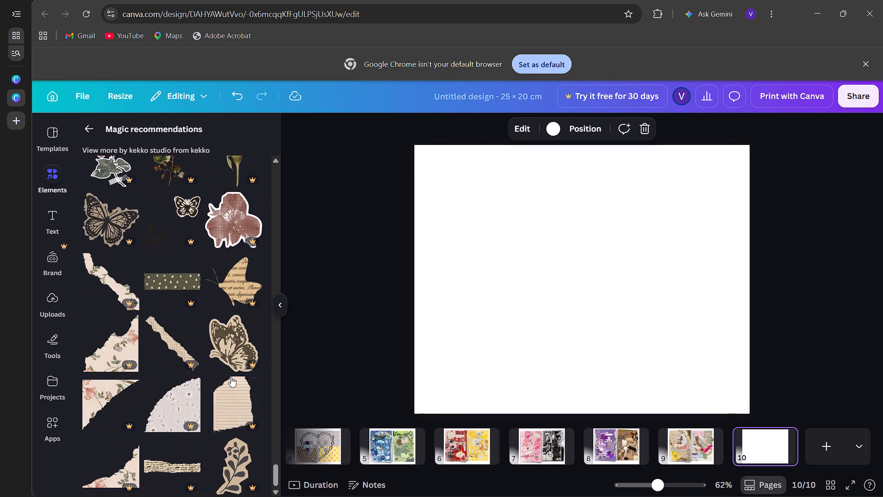
pyautogui.scroll(-3, 231, 377)
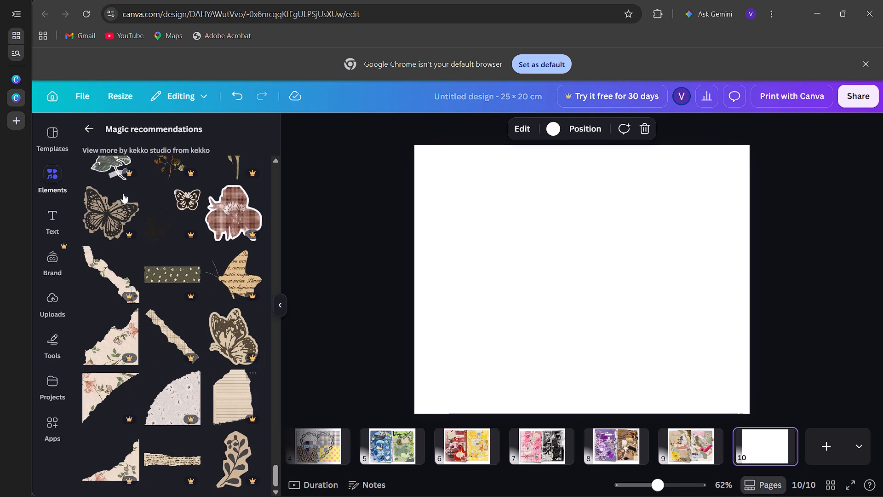
pyautogui.click(88, 121)
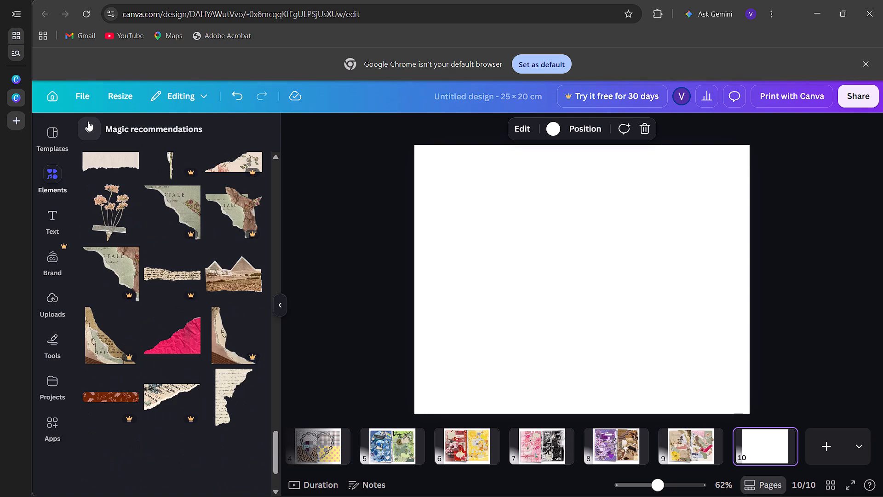
pyautogui.click(88, 121)
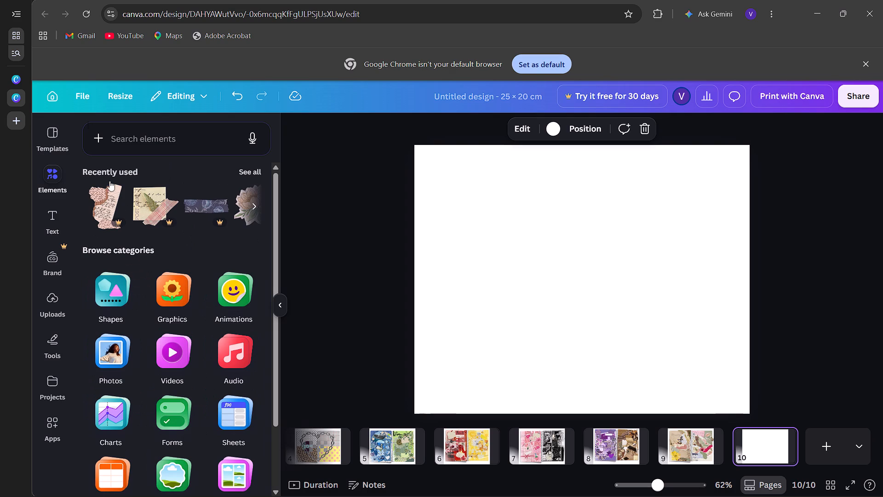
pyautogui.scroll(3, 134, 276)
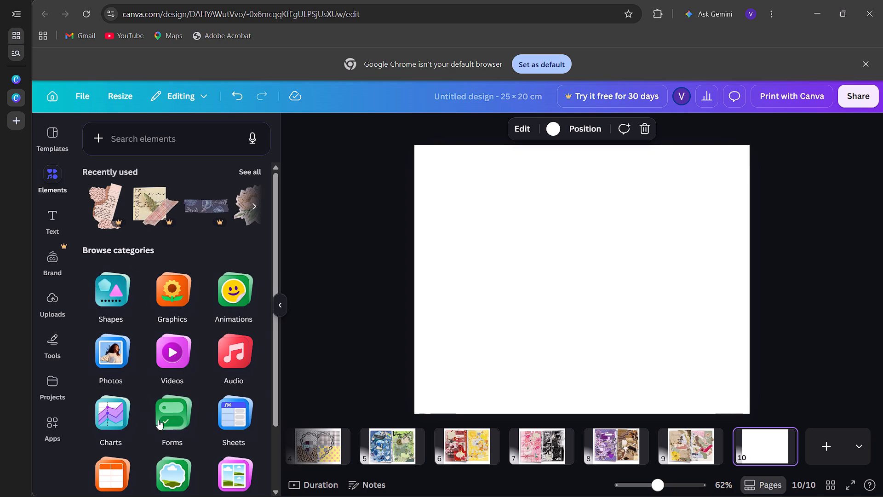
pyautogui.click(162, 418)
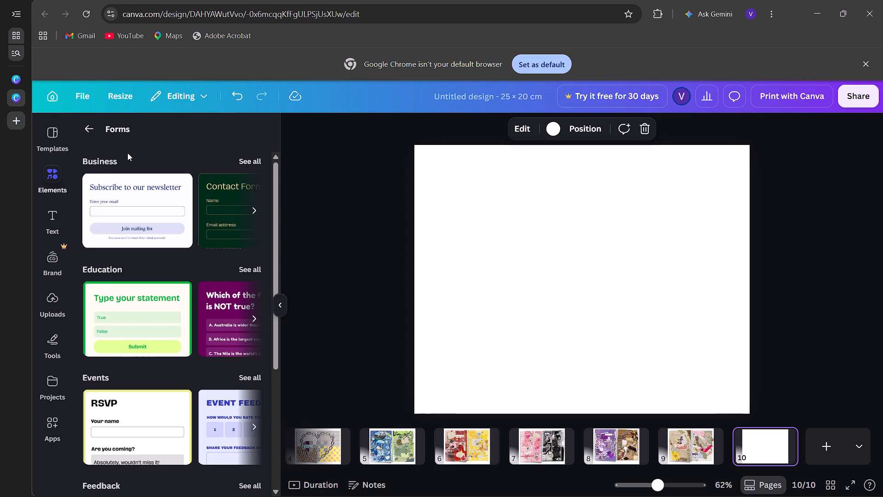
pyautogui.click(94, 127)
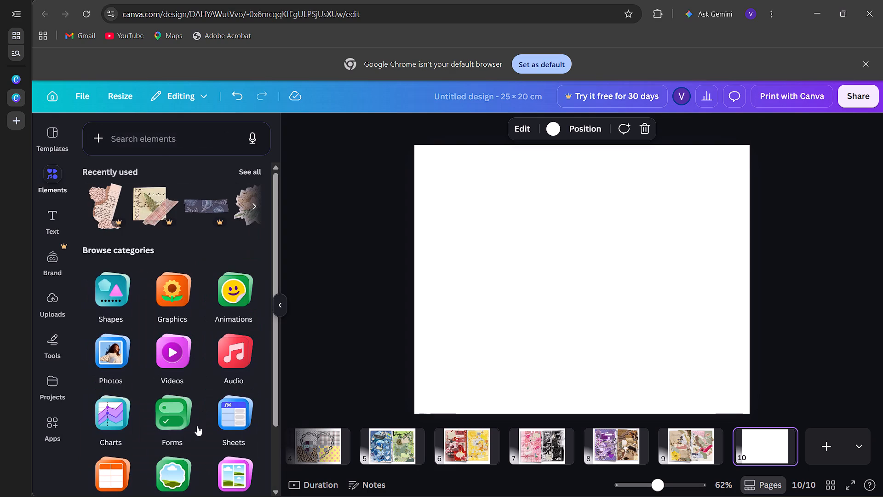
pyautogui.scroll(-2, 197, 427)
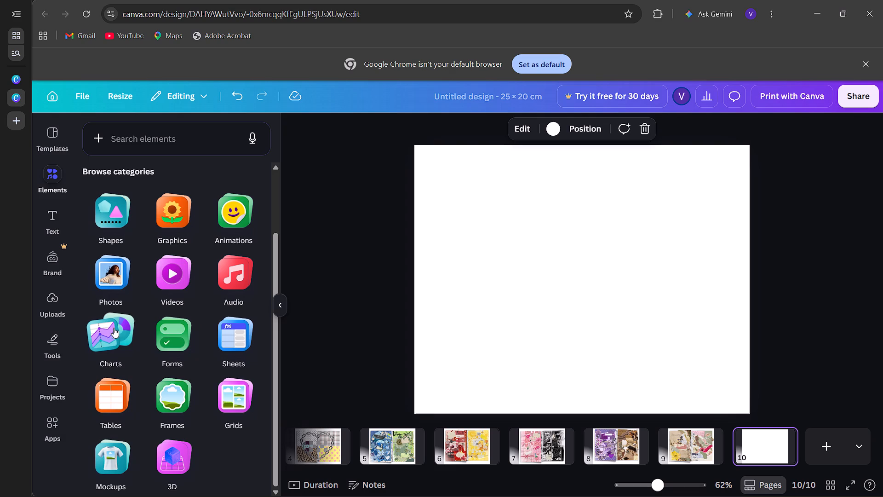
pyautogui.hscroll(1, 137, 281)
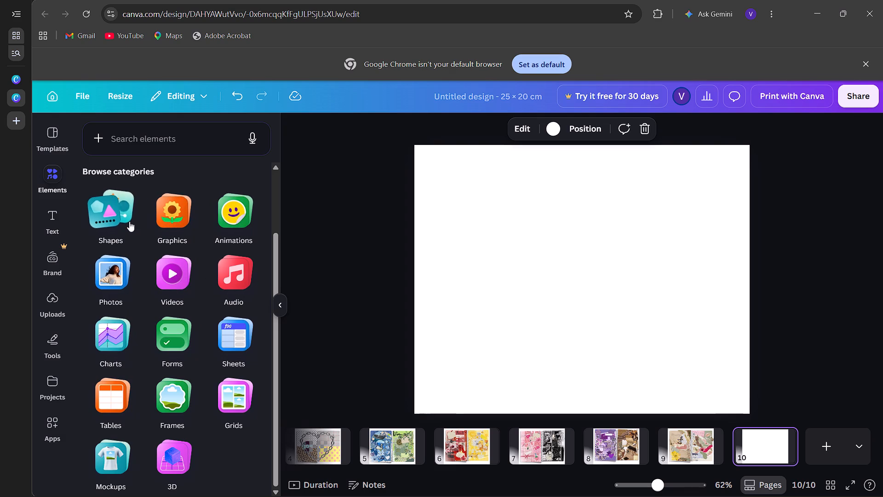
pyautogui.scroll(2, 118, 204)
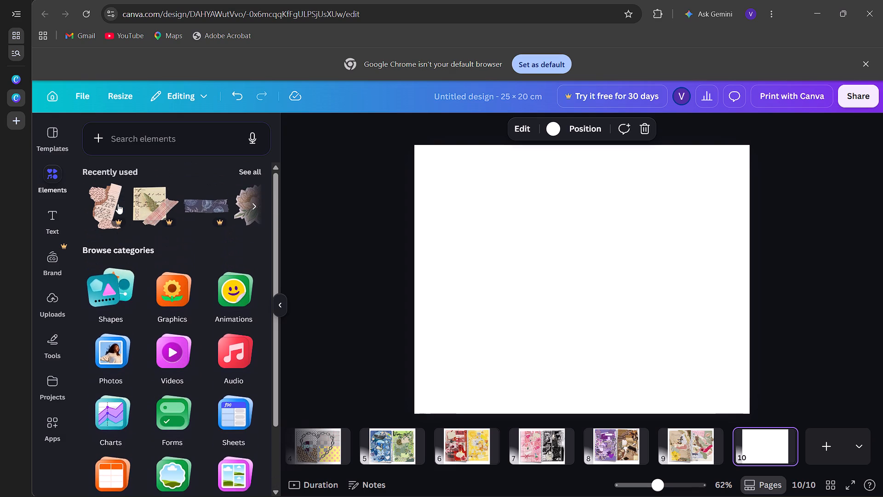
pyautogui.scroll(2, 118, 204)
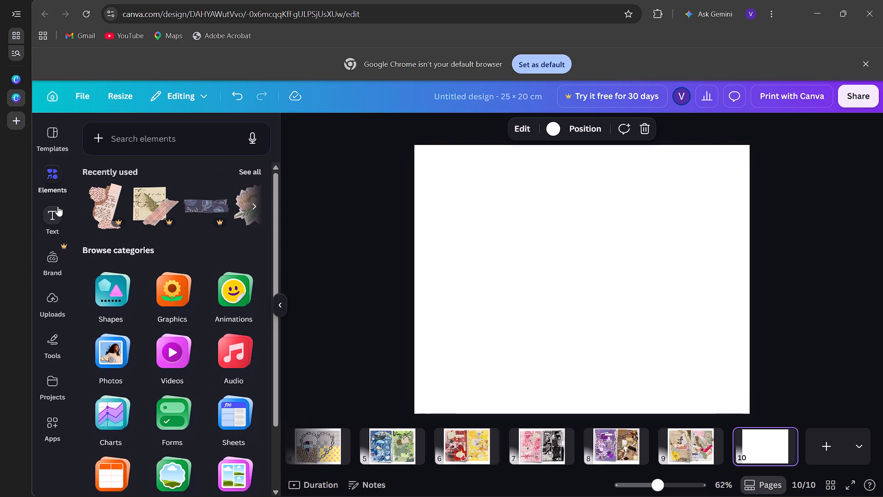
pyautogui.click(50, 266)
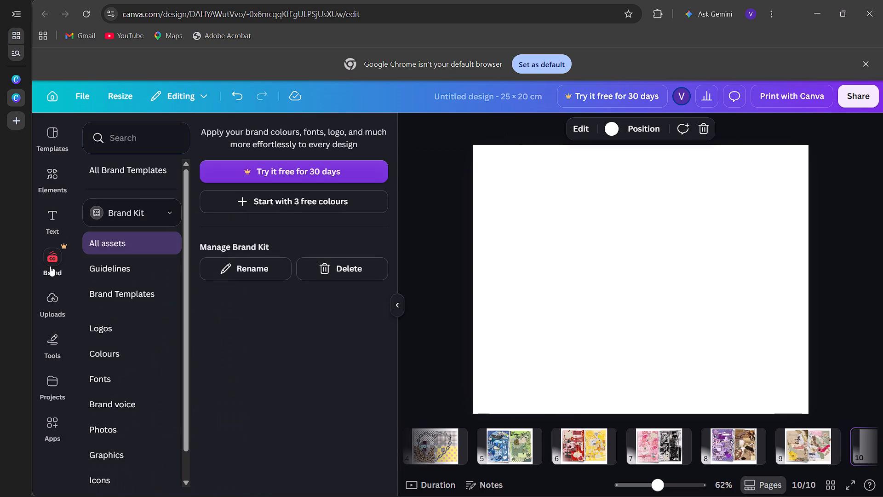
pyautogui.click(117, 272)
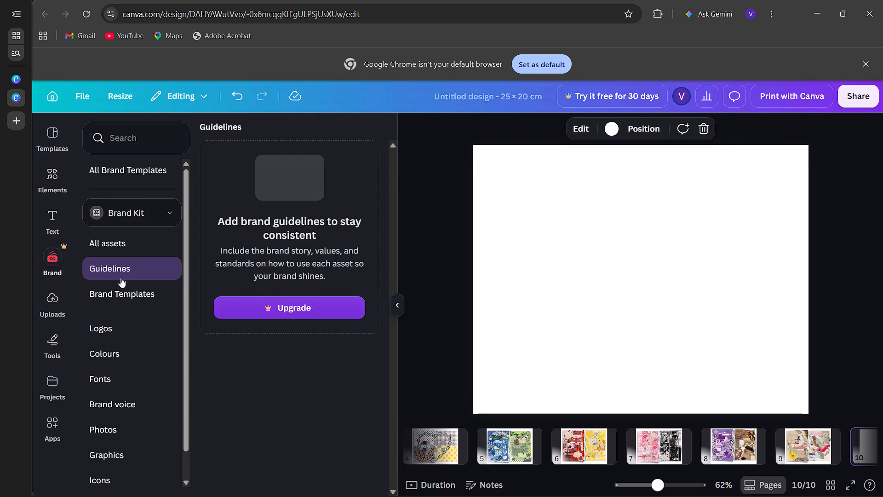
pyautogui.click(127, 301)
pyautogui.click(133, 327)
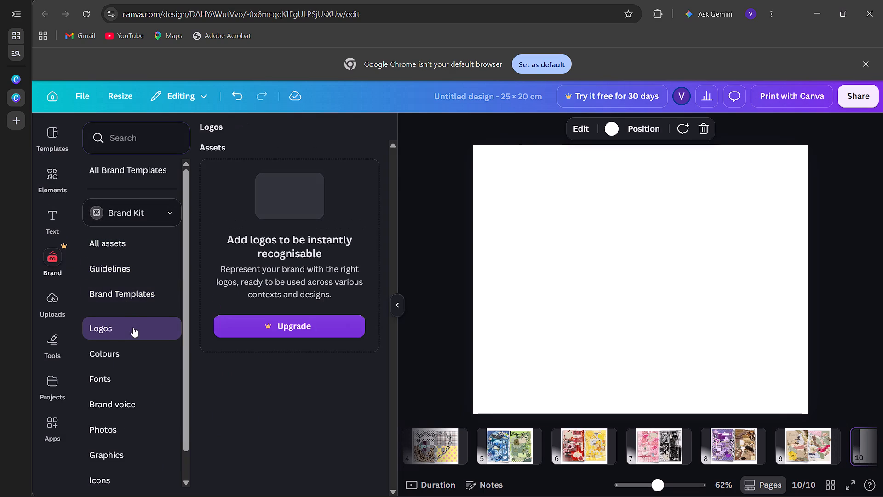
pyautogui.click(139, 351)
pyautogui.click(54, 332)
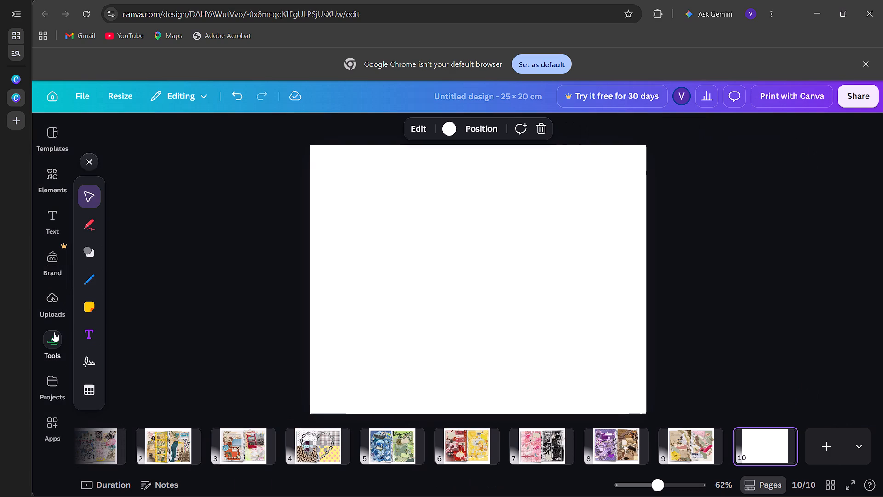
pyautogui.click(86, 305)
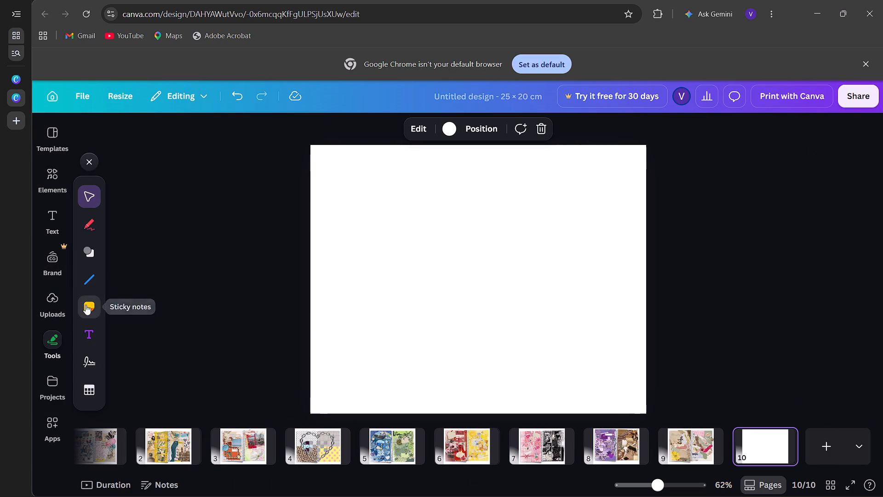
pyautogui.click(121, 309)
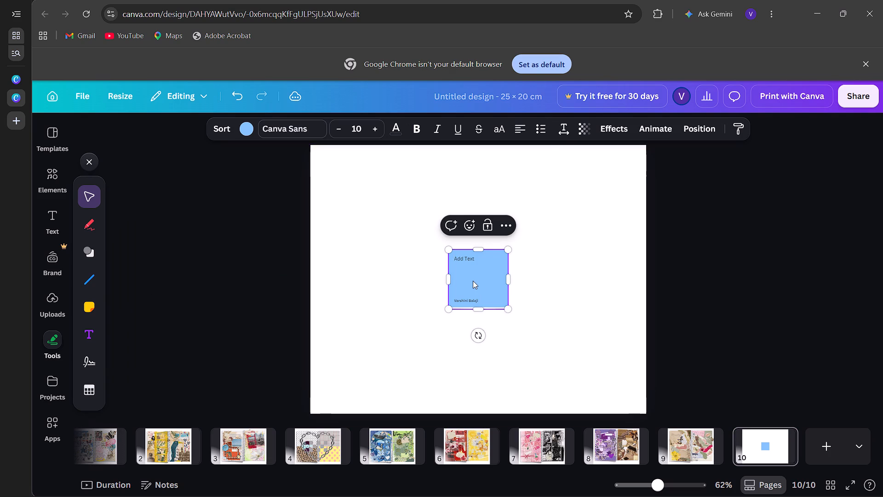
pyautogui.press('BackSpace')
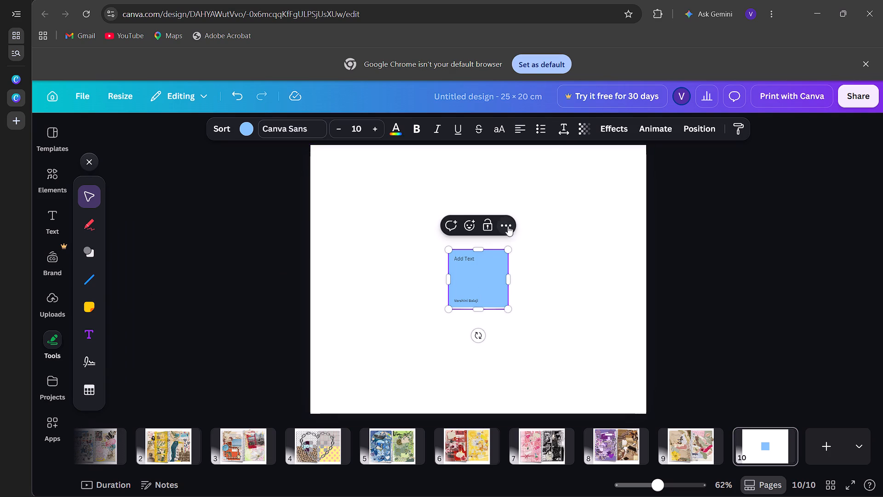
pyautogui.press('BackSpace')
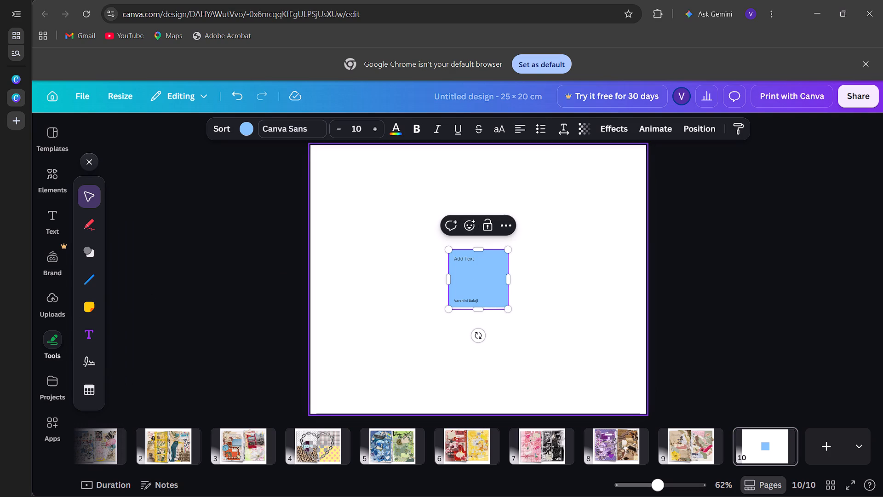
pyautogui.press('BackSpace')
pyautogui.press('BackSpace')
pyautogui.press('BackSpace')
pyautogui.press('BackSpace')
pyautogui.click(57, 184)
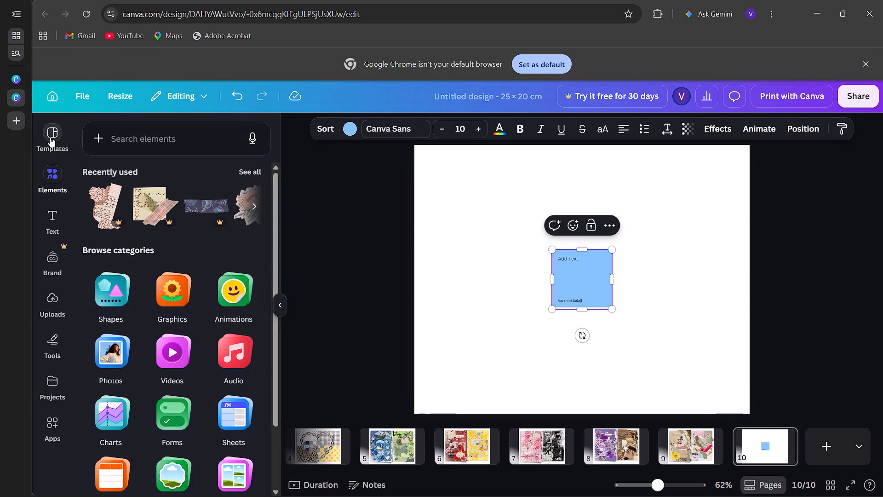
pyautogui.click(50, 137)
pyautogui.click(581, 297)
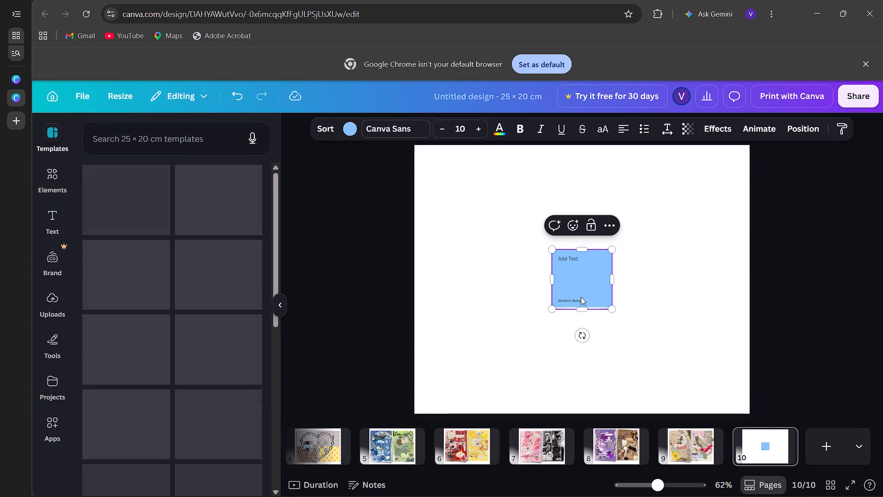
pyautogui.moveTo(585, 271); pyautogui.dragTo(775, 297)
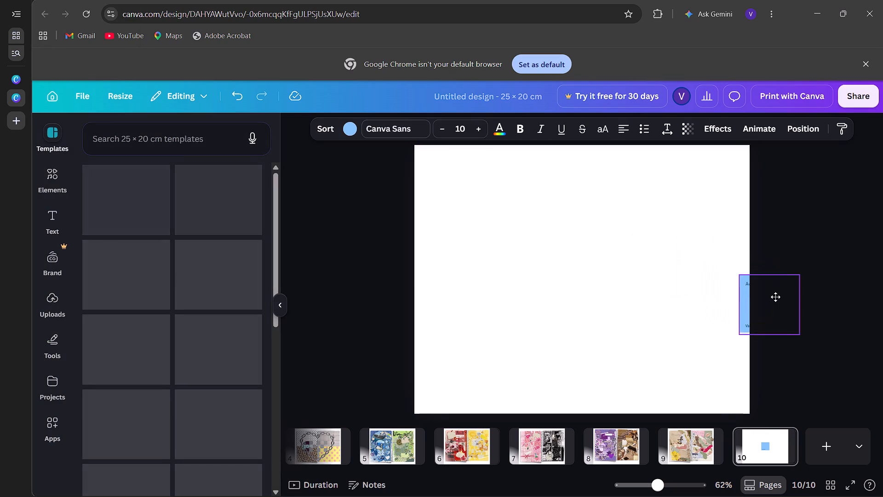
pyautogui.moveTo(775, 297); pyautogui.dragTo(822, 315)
# Look through the recently used and suggested 25 × 20 cm templates for a layout for page 10.
pyautogui.scroll(2, 162, 353)
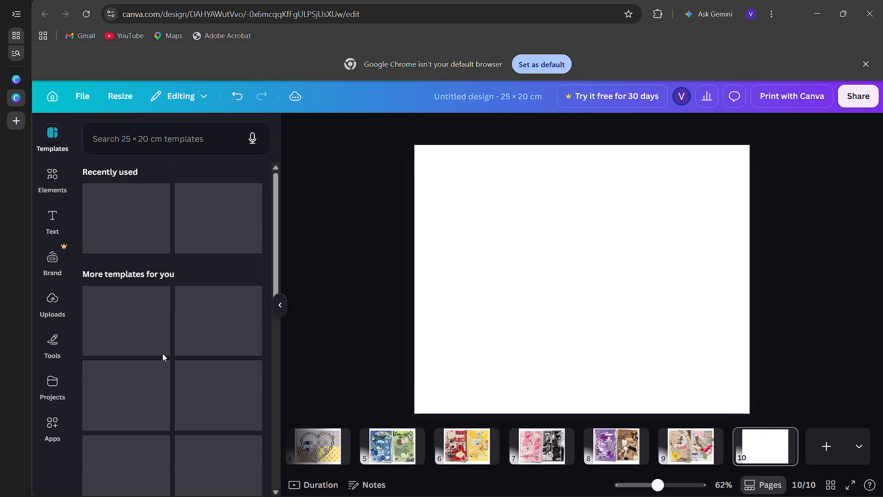
pyautogui.scroll(2, 162, 353)
pyautogui.hscroll(1, 162, 353)
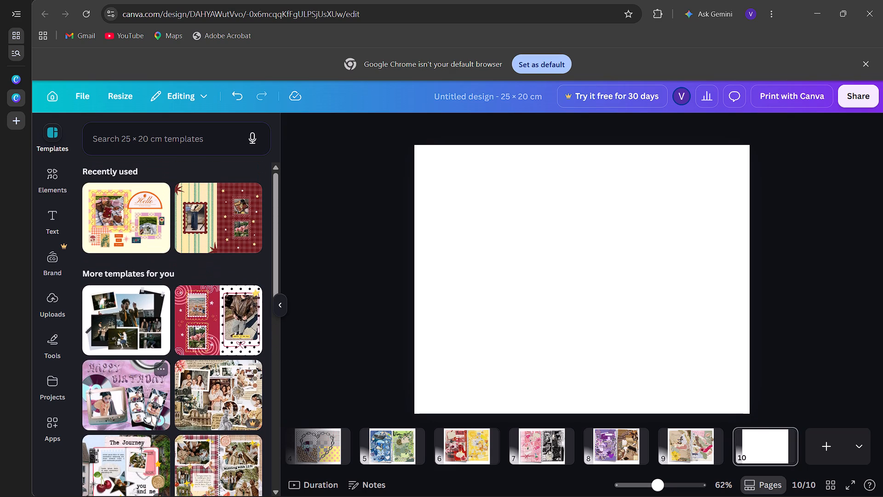
pyautogui.scroll(-1, 146, 412)
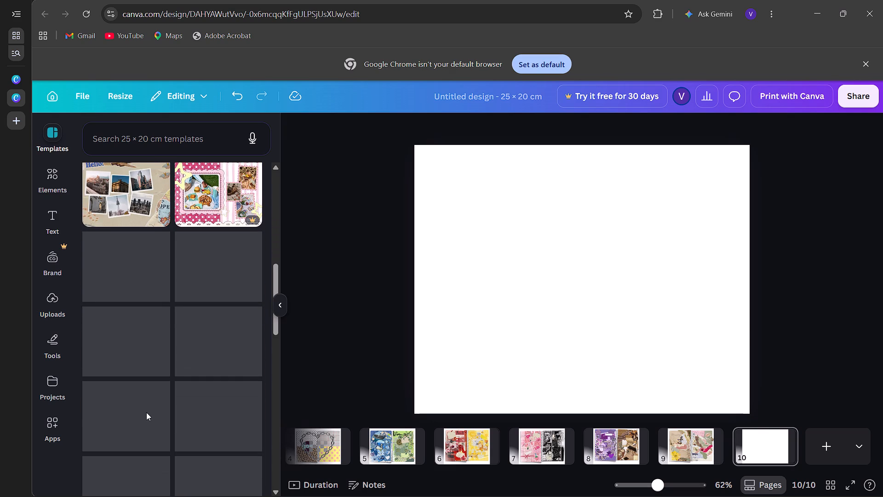
pyautogui.scroll(-1, 146, 412)
pyautogui.scroll(1, 146, 412)
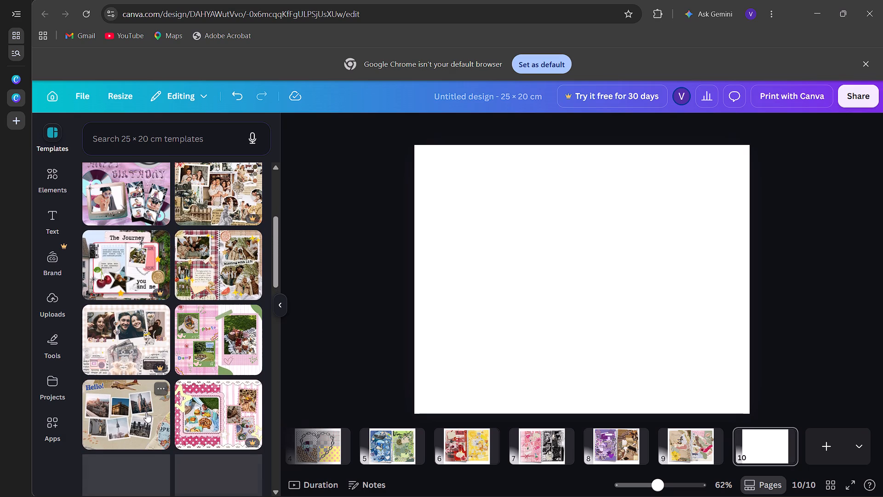
pyautogui.scroll(3, 146, 412)
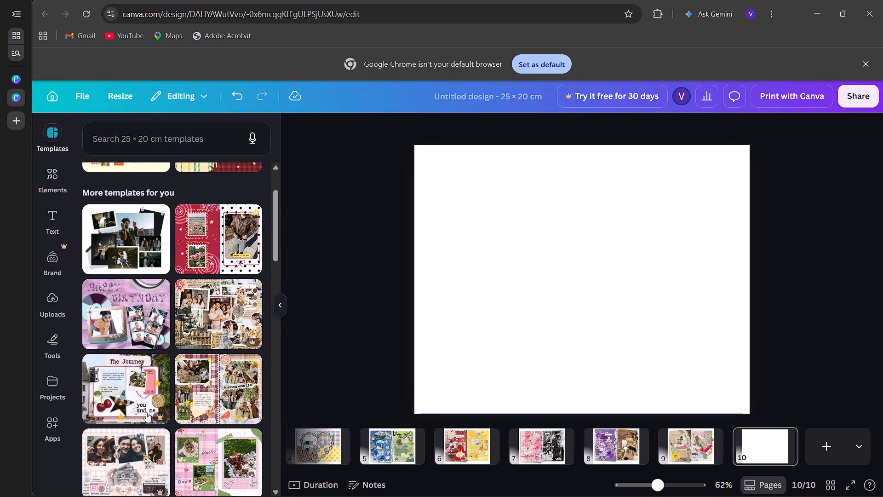
pyautogui.scroll(3, 146, 412)
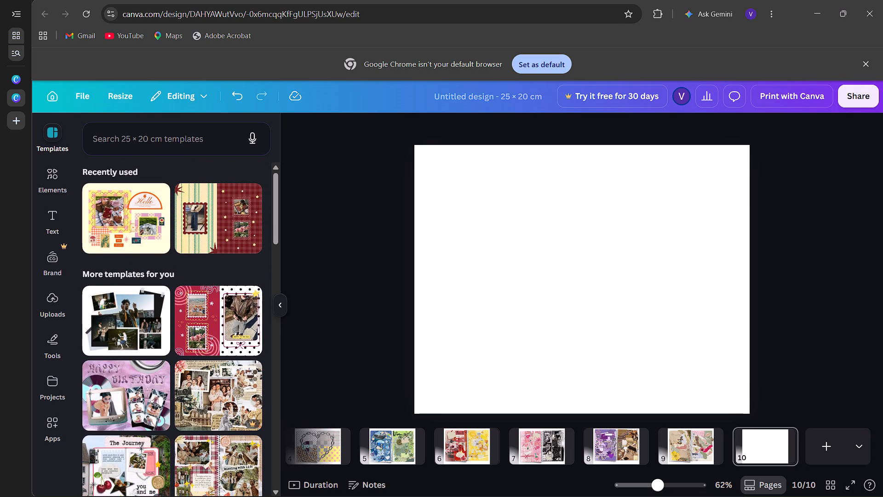
pyautogui.click(156, 139)
# Search the elements library for "poloroid frame" and show all of the graphics results.
pyautogui.click(51, 173)
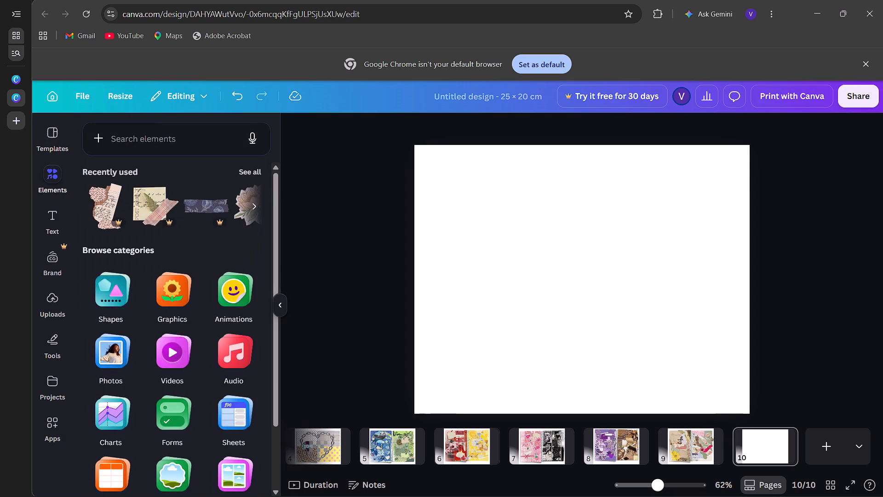
pyautogui.click(157, 139)
pyautogui.write('POLO')
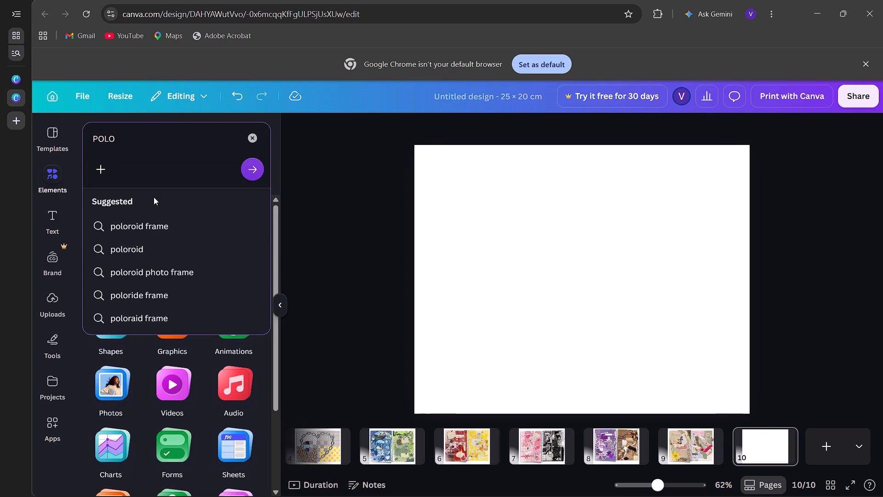
pyautogui.click(161, 219)
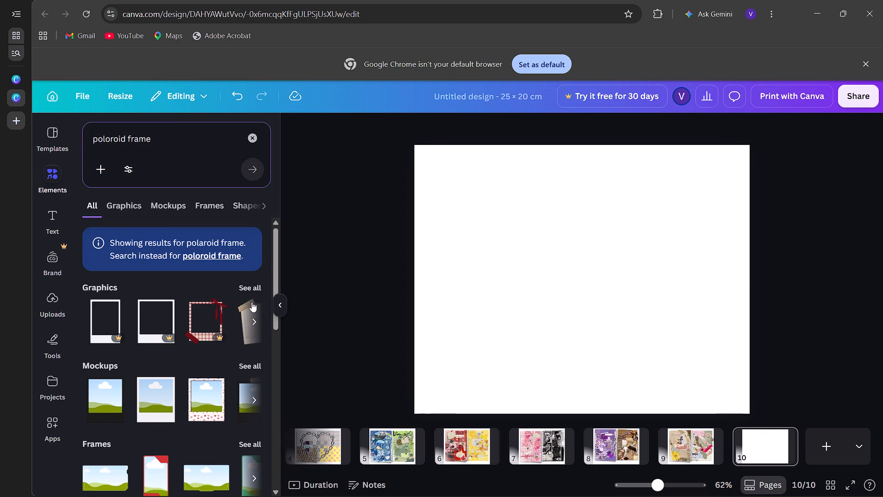
pyautogui.click(243, 288)
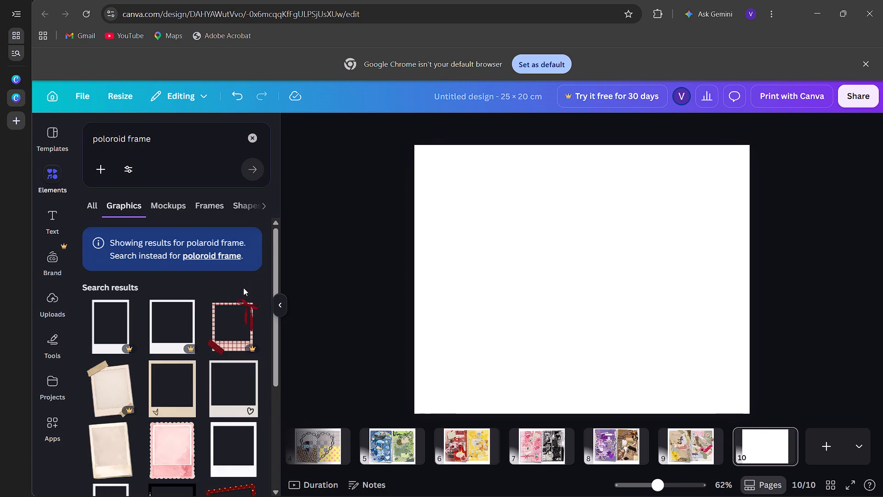
# Look through the polaroid frame graphics for a multi-photo frame arrangement that suits page 10.
pyautogui.scroll(-6, 243, 288)
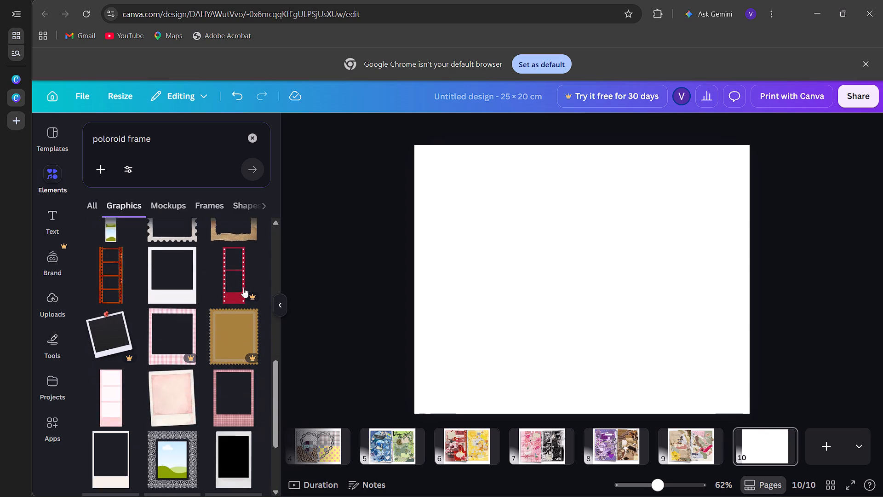
pyautogui.scroll(-6, 243, 288)
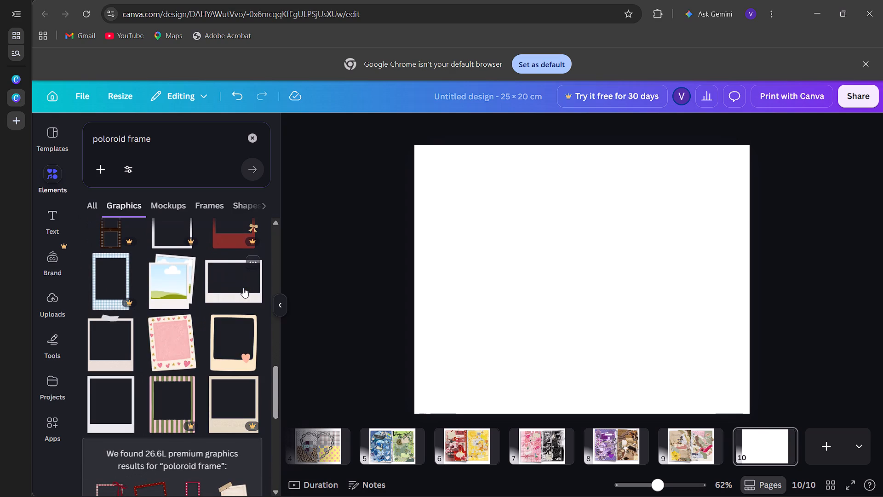
pyautogui.scroll(-7, 243, 288)
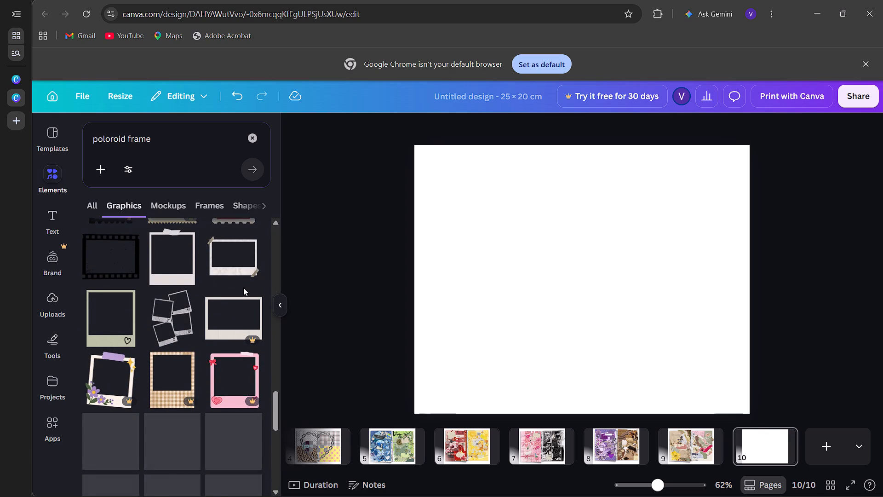
pyautogui.scroll(-7, 243, 288)
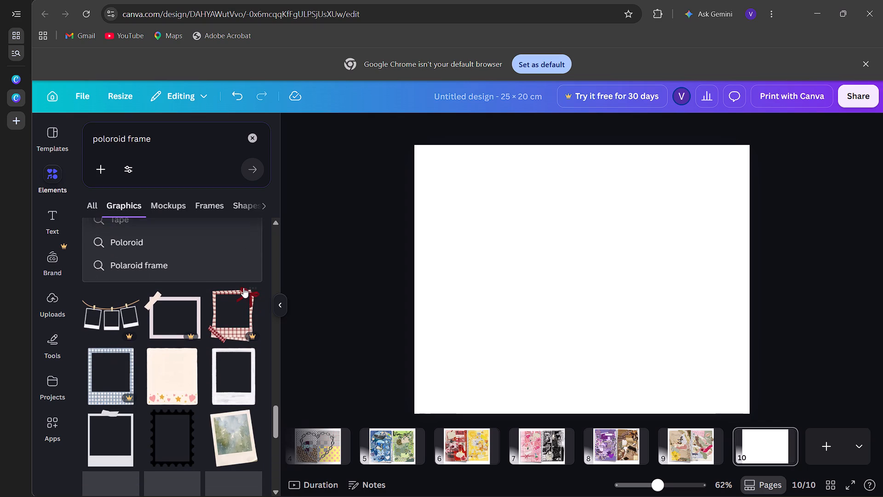
pyautogui.scroll(-4, 243, 288)
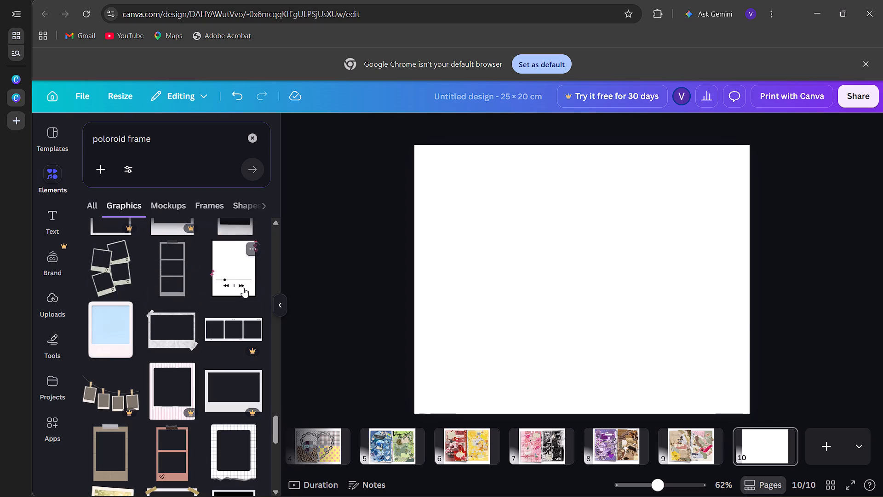
pyautogui.scroll(-4, 243, 288)
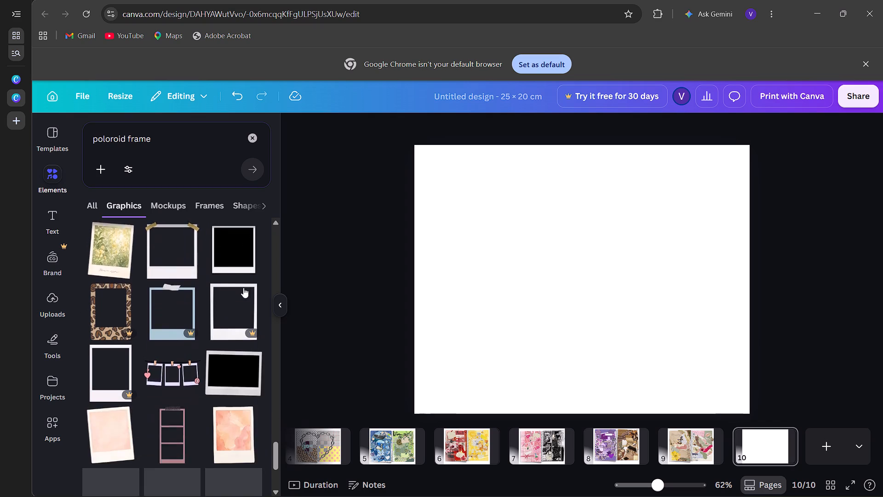
pyautogui.scroll(-4, 243, 288)
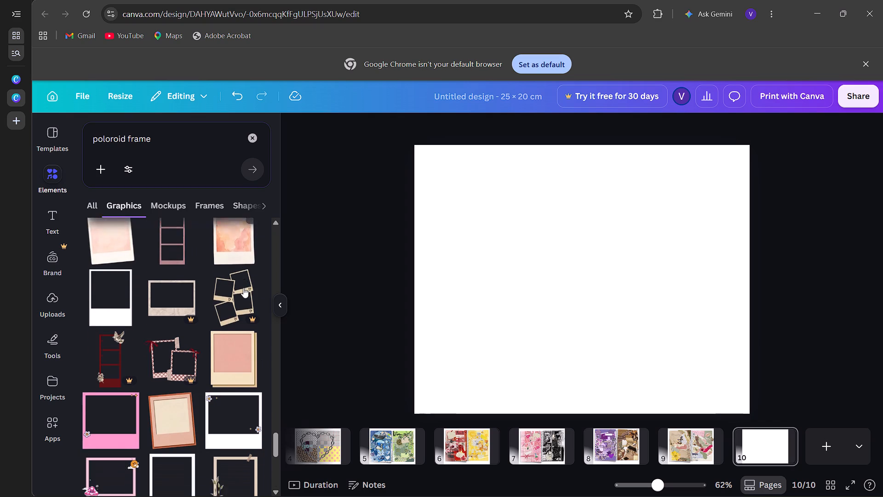
pyautogui.scroll(-2, 243, 288)
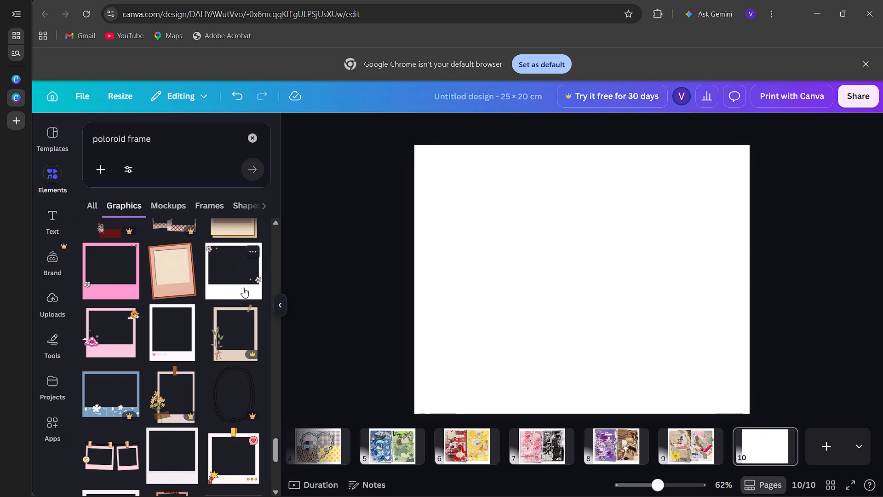
pyautogui.scroll(-5, 243, 288)
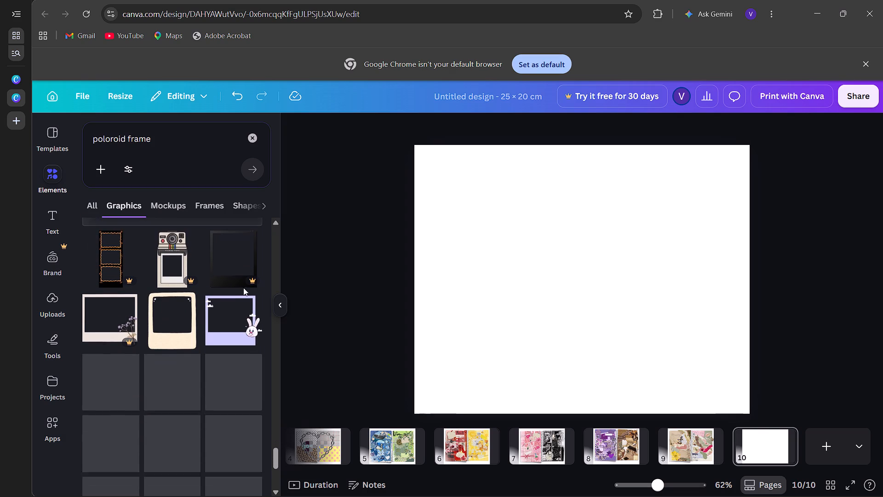
pyautogui.scroll(-6, 243, 288)
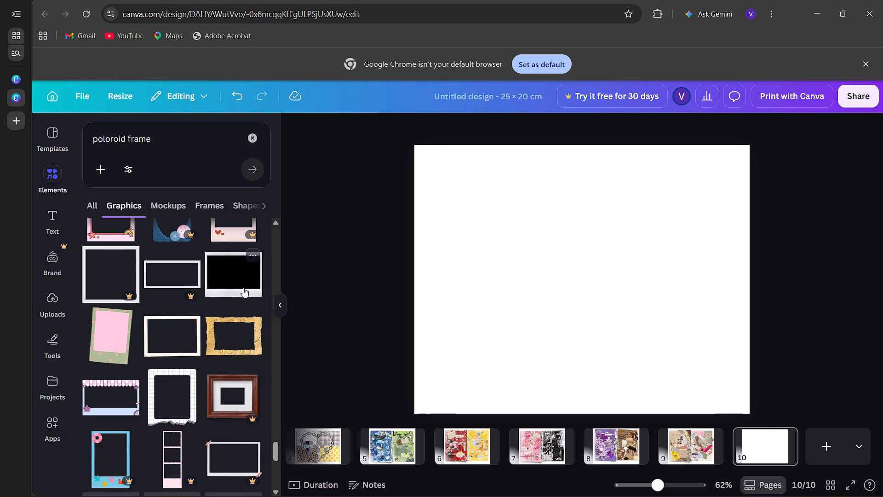
pyautogui.scroll(-4, 243, 288)
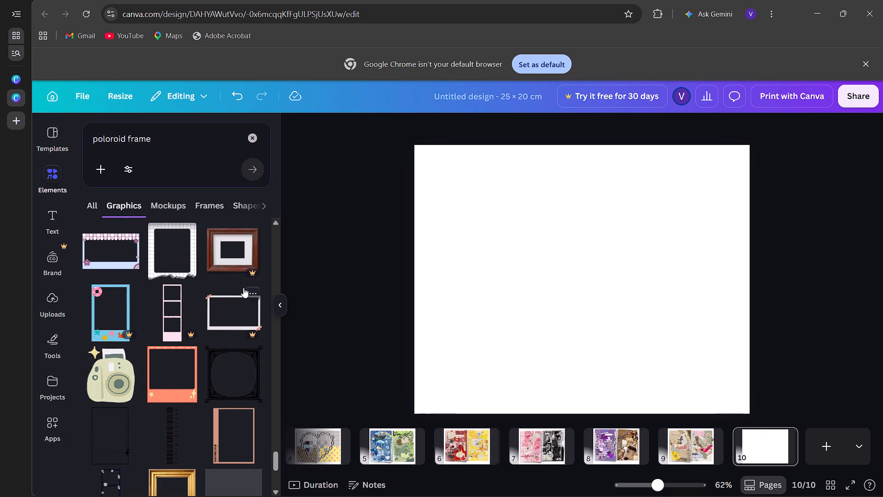
pyautogui.scroll(-4, 243, 288)
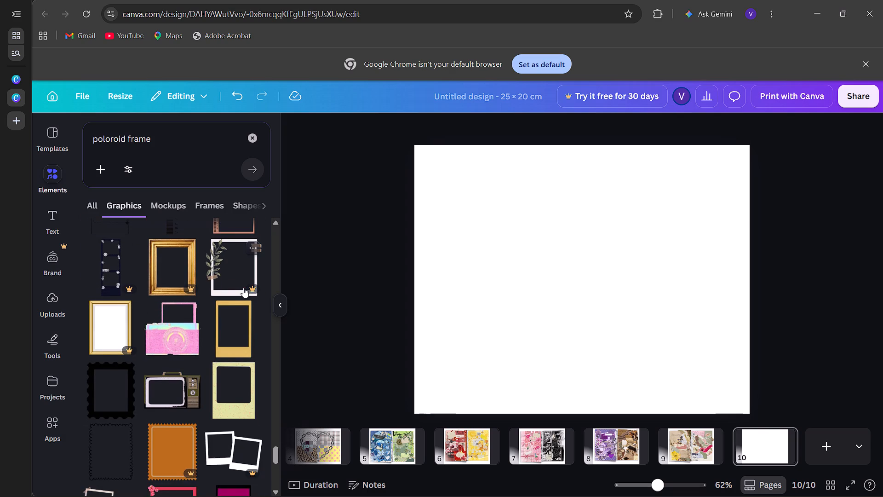
pyautogui.scroll(-6, 243, 288)
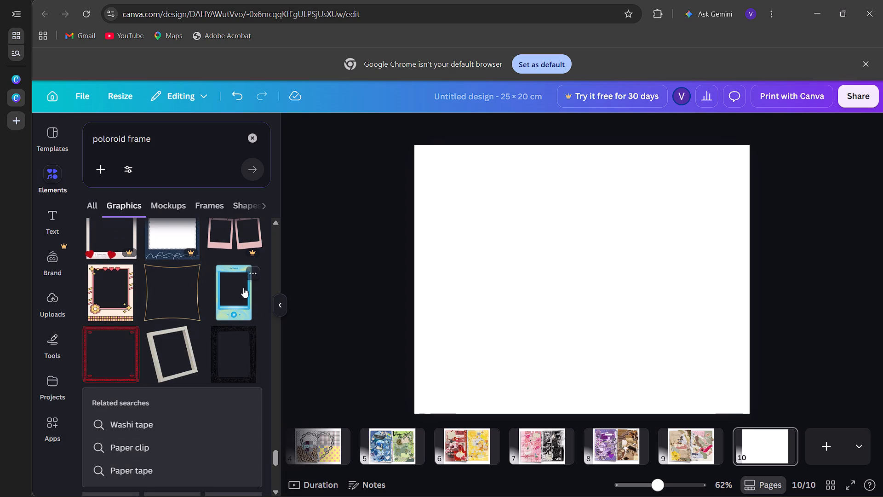
pyautogui.scroll(-6, 243, 288)
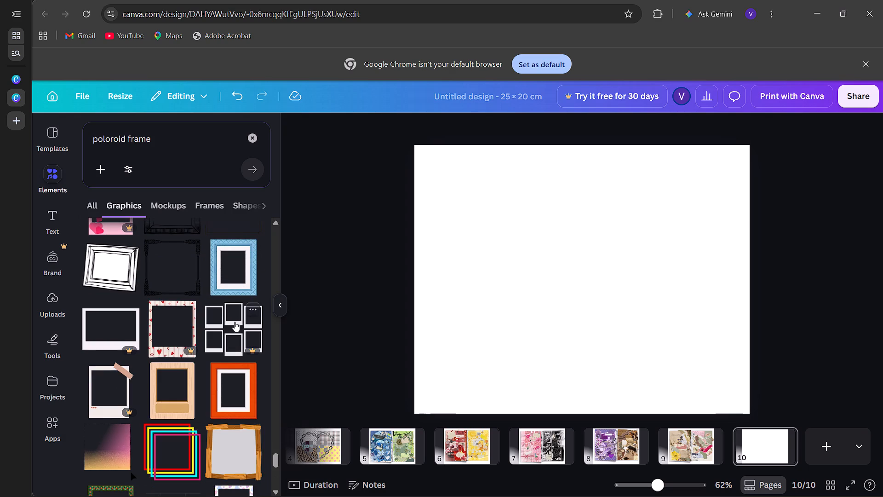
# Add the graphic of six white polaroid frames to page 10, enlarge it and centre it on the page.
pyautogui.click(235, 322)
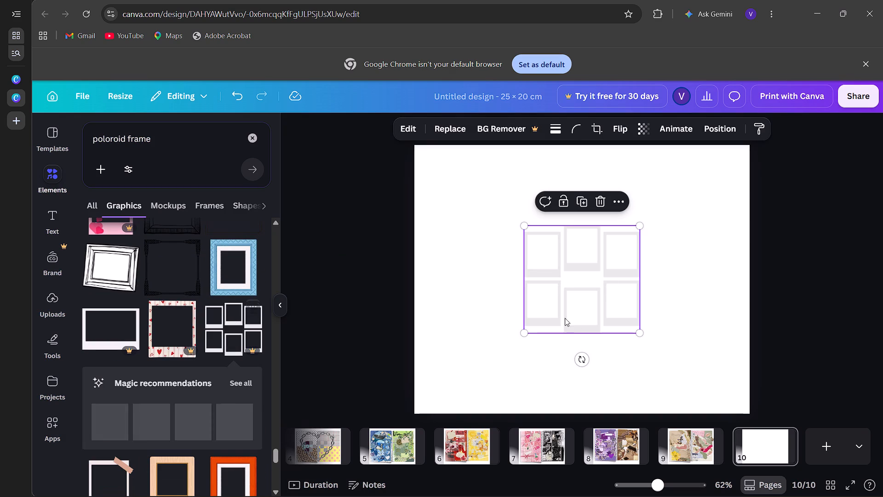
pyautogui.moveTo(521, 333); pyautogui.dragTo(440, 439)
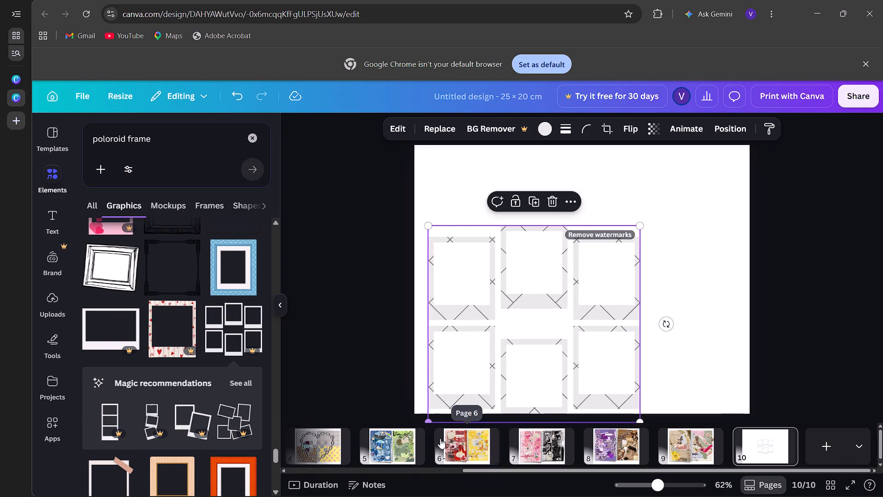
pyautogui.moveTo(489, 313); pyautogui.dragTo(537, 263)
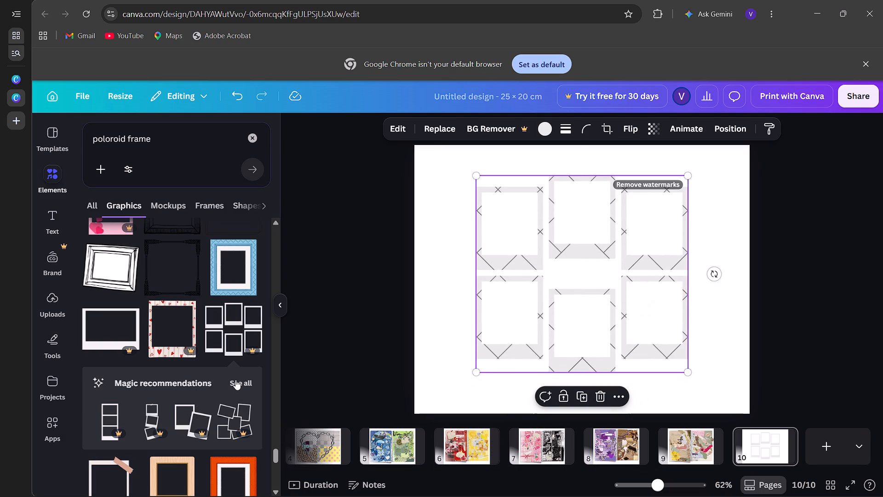
# Add the staggered vertical strip of three polaroids from the six-frame graphic's Magic recommendations and place it on the page's right half.
pyautogui.click(235, 380)
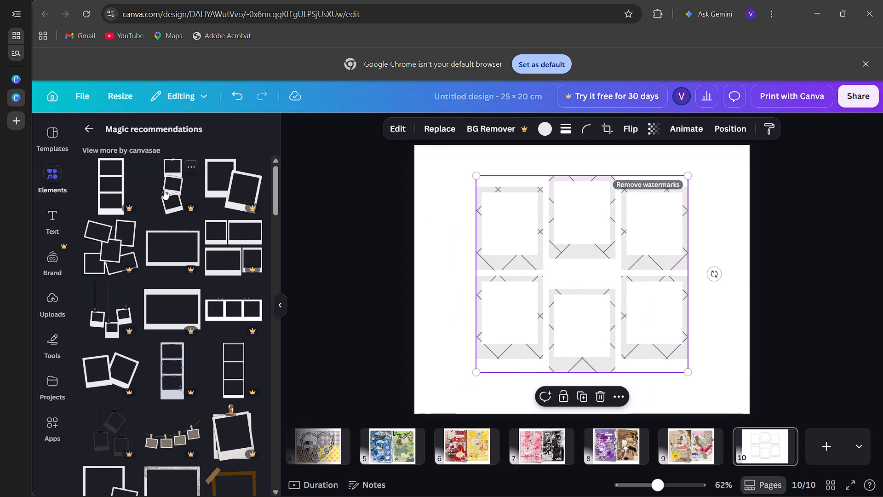
pyautogui.click(164, 190)
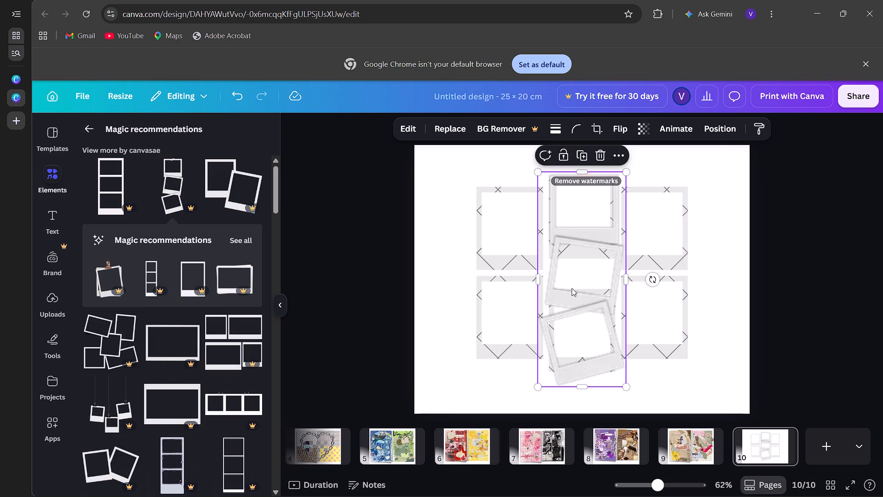
pyautogui.moveTo(573, 291); pyautogui.dragTo(647, 282)
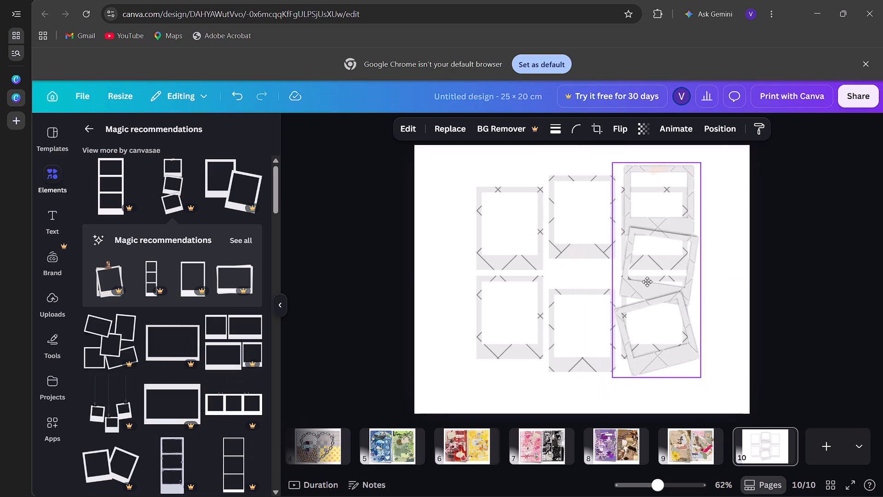
pyautogui.moveTo(647, 282); pyautogui.dragTo(653, 290)
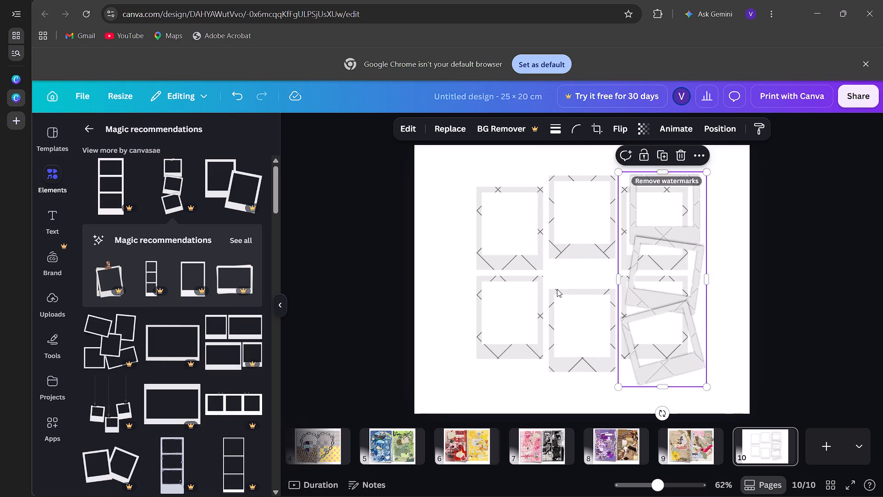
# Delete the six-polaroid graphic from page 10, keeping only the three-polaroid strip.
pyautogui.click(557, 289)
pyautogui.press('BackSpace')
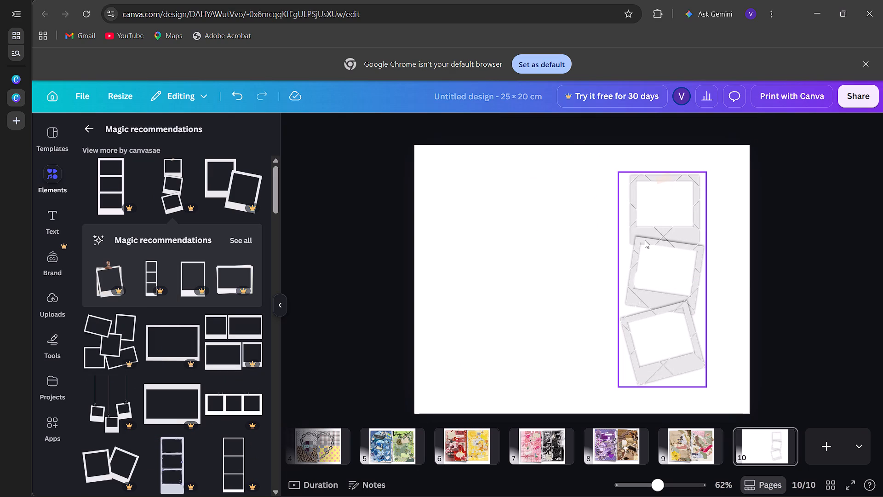
# Shift the three-polaroid strip slightly up and inward on the right half of page 10.
pyautogui.moveTo(671, 275); pyautogui.dragTo(666, 270)
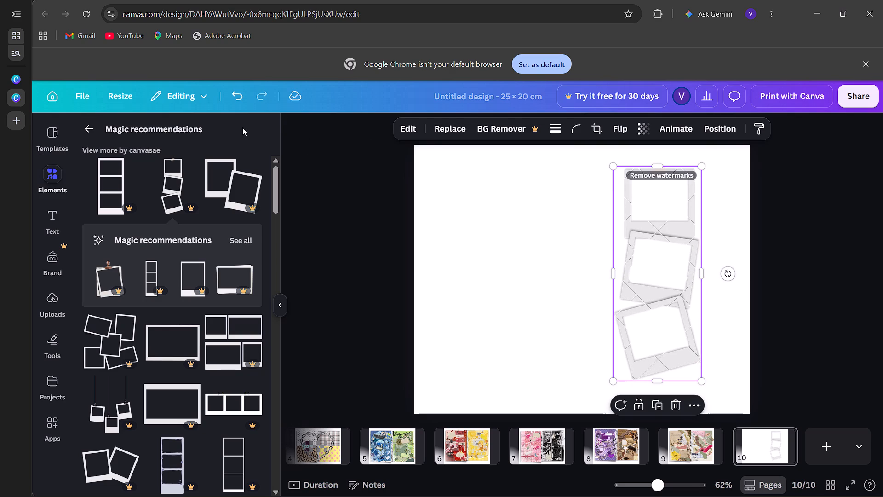
# Return from the Magic recommendations and replace the elements search with a graphics search for "LETTERS".
pyautogui.click(88, 127)
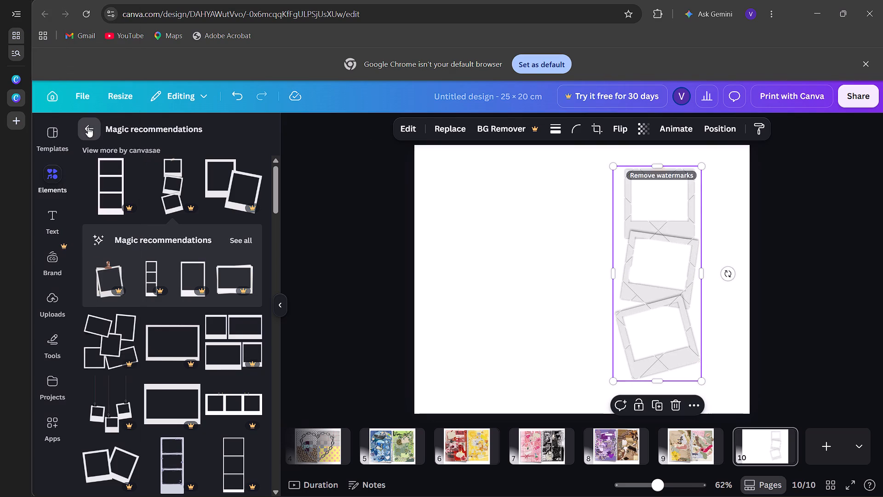
pyautogui.click(162, 141)
pyautogui.press('BackSpace')
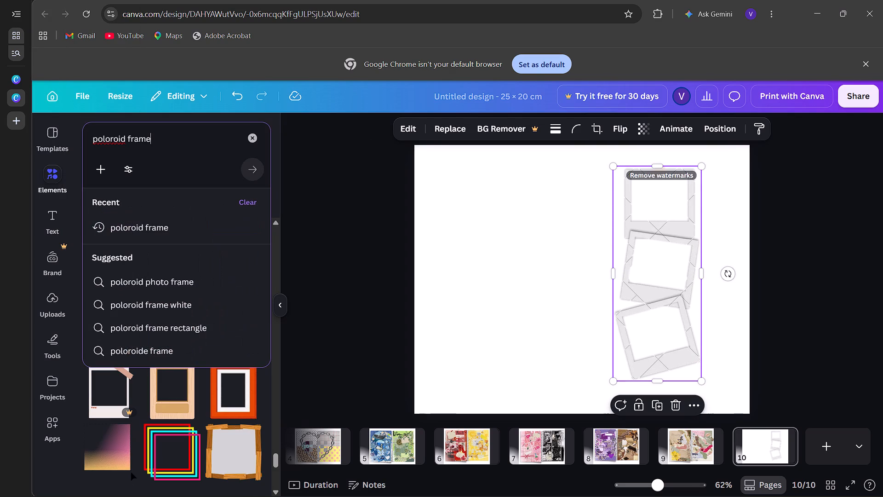
pyautogui.press('BackSpace')
pyautogui.press('BackSpace')
pyautogui.press('BackSpace')
pyautogui.press('BackSpace')
pyautogui.press('BackSpace')
pyautogui.press('BackSpace')
pyautogui.press('BackSpace')
pyautogui.press('BackSpace')
pyautogui.press('BackSpace')
pyautogui.press('BackSpace')
pyautogui.press('BackSpace')
pyautogui.press('BackSpace')
pyautogui.press('BackSpace')
pyautogui.press('BackSpace')
pyautogui.press('BackSpace')
pyautogui.press('BackSpace')
pyautogui.press('BackSpace')
pyautogui.press('BackSpace')
pyautogui.press('BackSpace')
pyautogui.press('BackSpace')
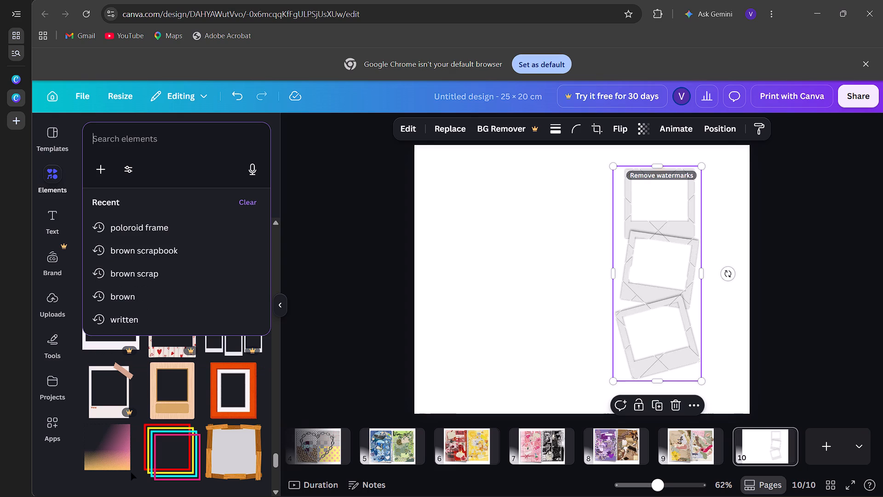
pyautogui.click(162, 141)
pyautogui.press('l')
pyautogui.write('ETTERS]')
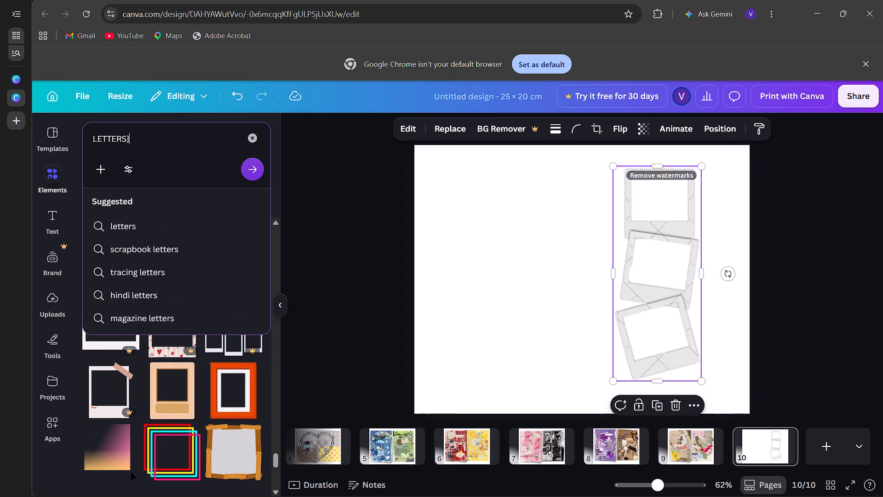
pyautogui.press('BackSpace')
pyautogui.press('Return')
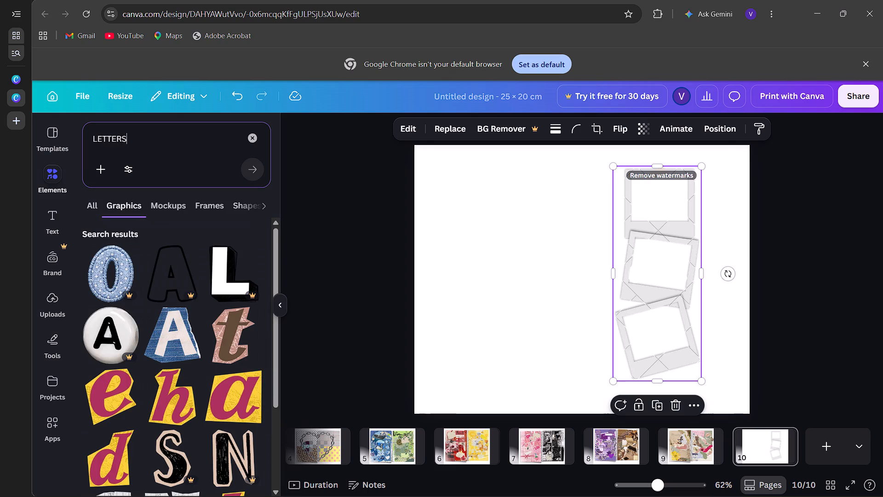
# Find the magenta letter k on a yellow paper cut-out among the letter graphics and add it to page 10.
pyautogui.scroll(-4, 234, 366)
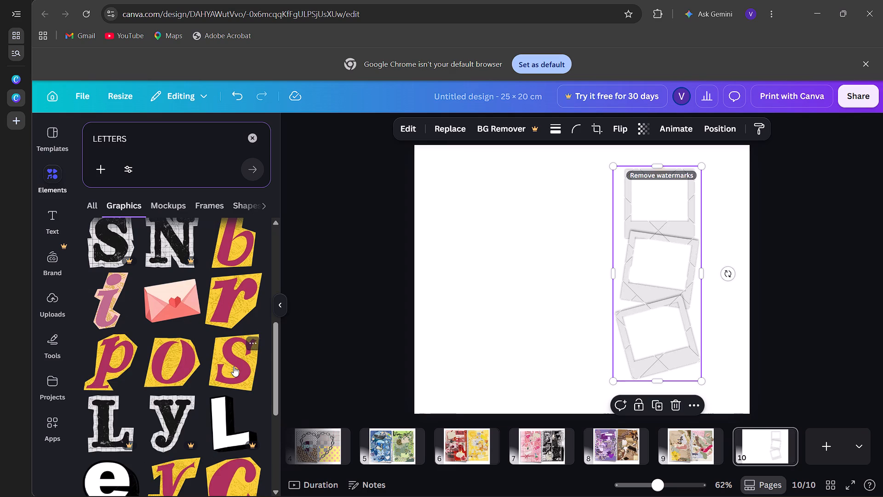
pyautogui.scroll(-4, 234, 366)
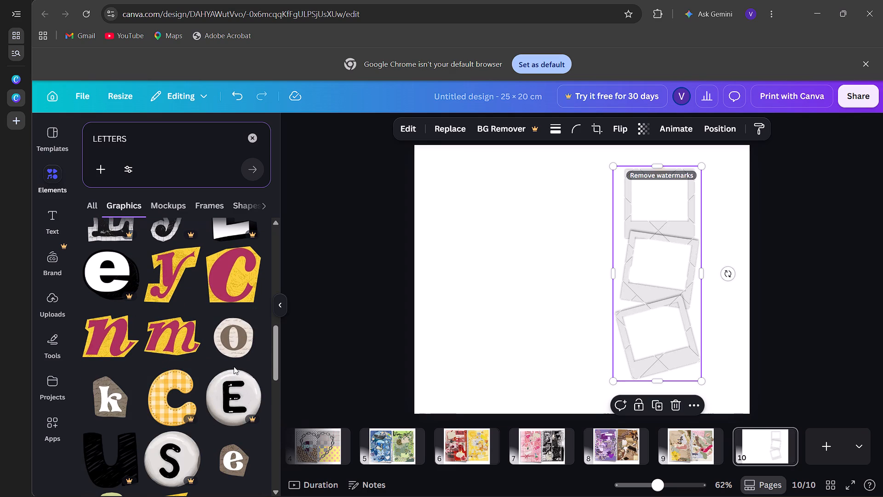
pyautogui.scroll(-6, 234, 366)
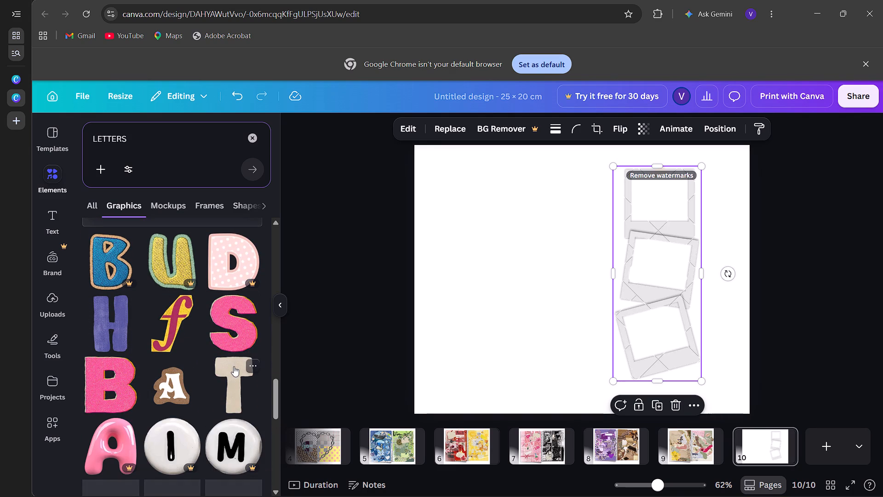
pyautogui.scroll(-4, 234, 366)
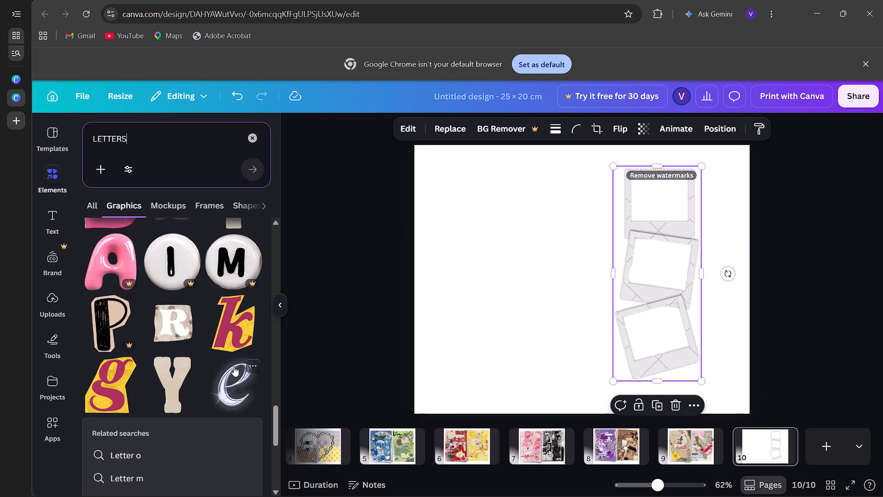
pyautogui.click(232, 334)
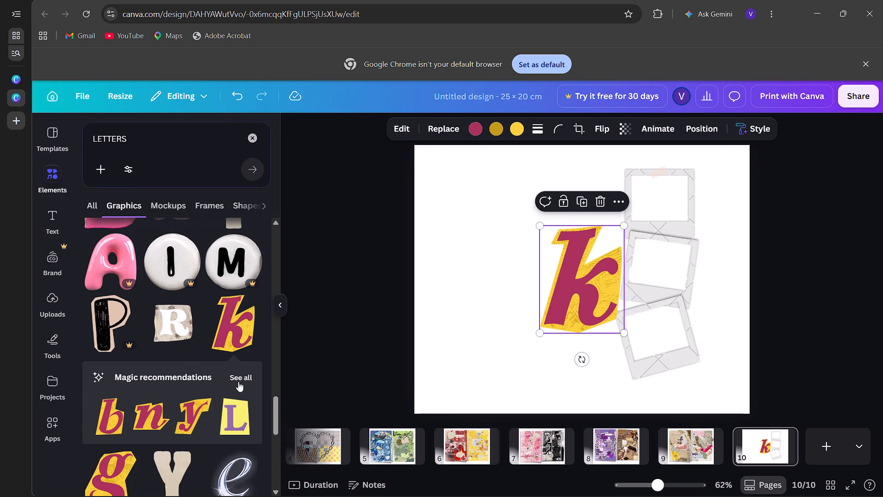
# Open the full graphics collection of Amayokibuarts, the creator of the letter k, from its Magic recommendations.
pyautogui.click(238, 381)
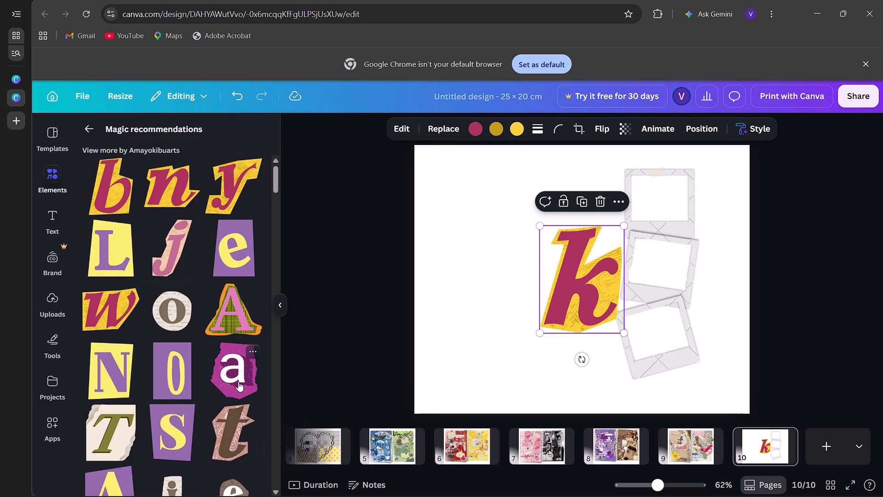
pyautogui.click(152, 146)
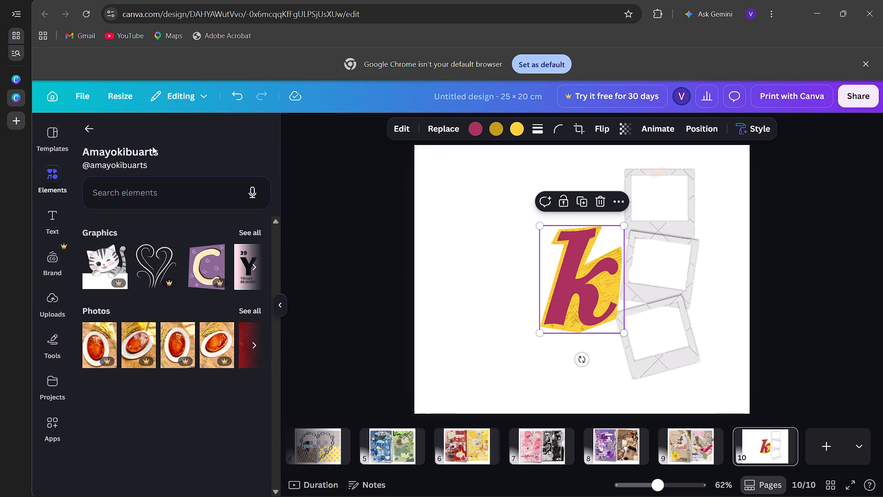
pyautogui.click(252, 232)
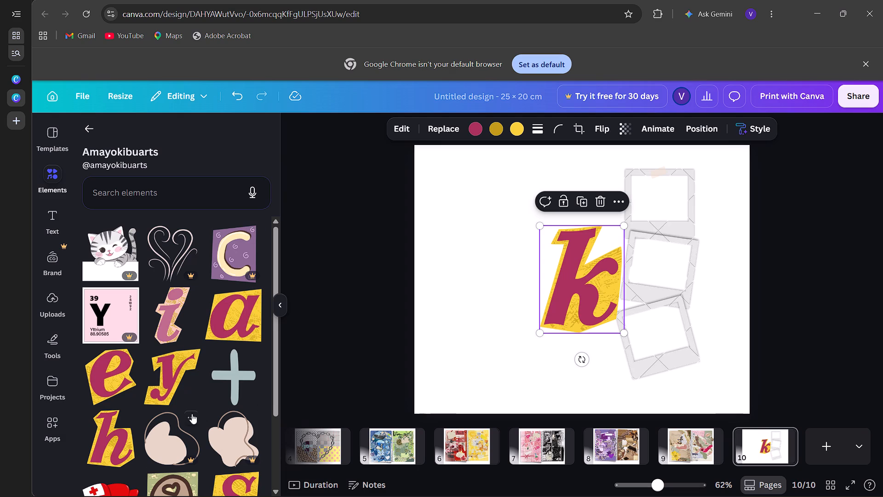
# Delete the magenta letter k cut-out from page 10.
pyautogui.click(601, 199)
# Add the magenta-on-yellow cut-out letters h, a, p, p and y from the creator's graphics to page 10.
pyautogui.click(107, 439)
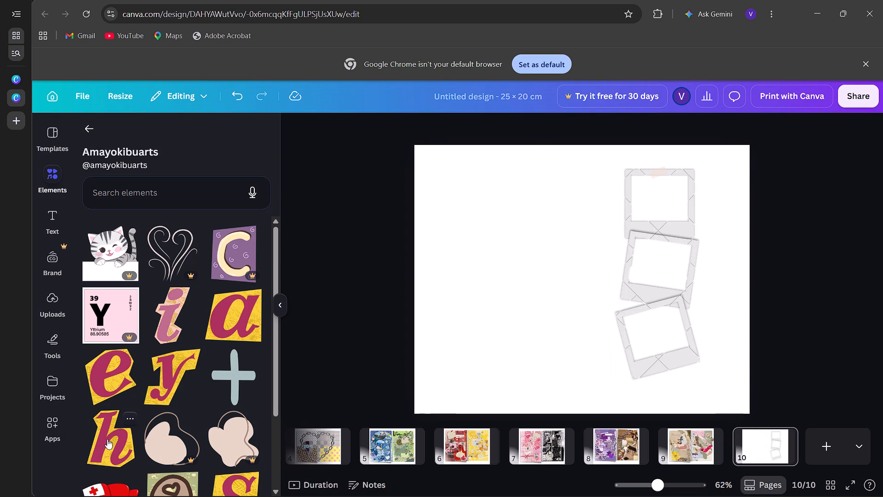
pyautogui.click(238, 329)
pyautogui.scroll(-2, 238, 329)
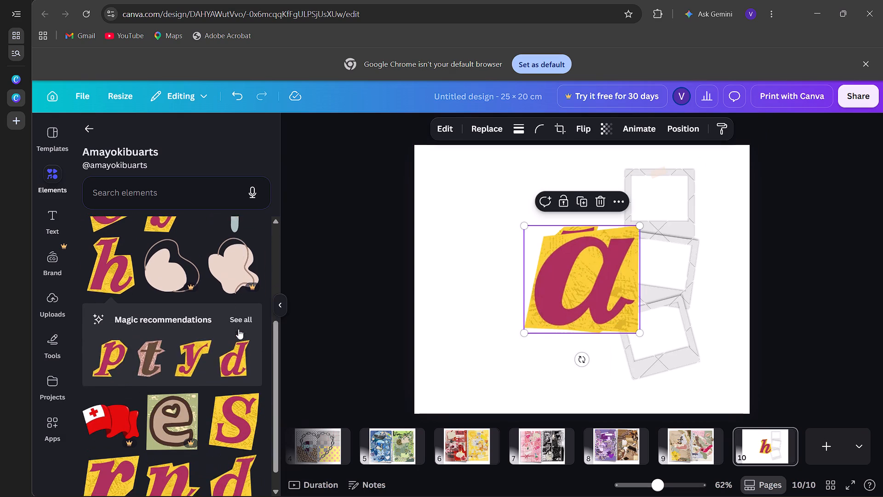
pyautogui.scroll(-5, 238, 329)
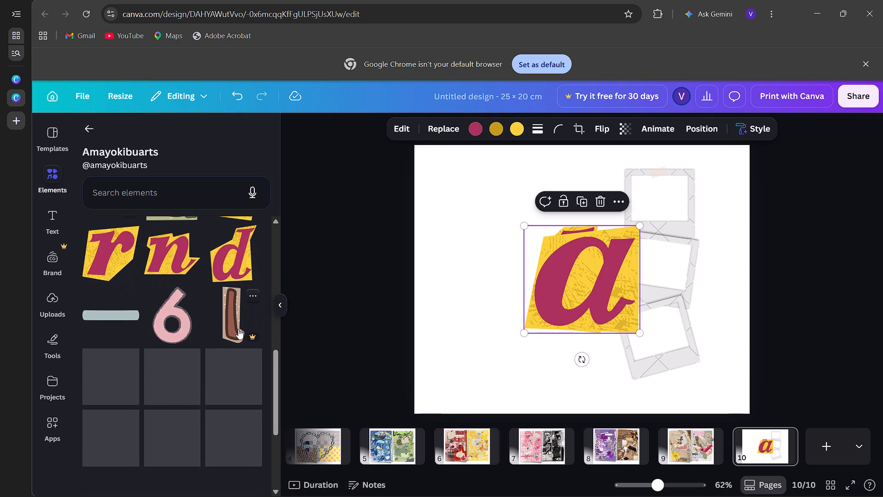
pyautogui.scroll(-3, 238, 329)
pyautogui.click(238, 329)
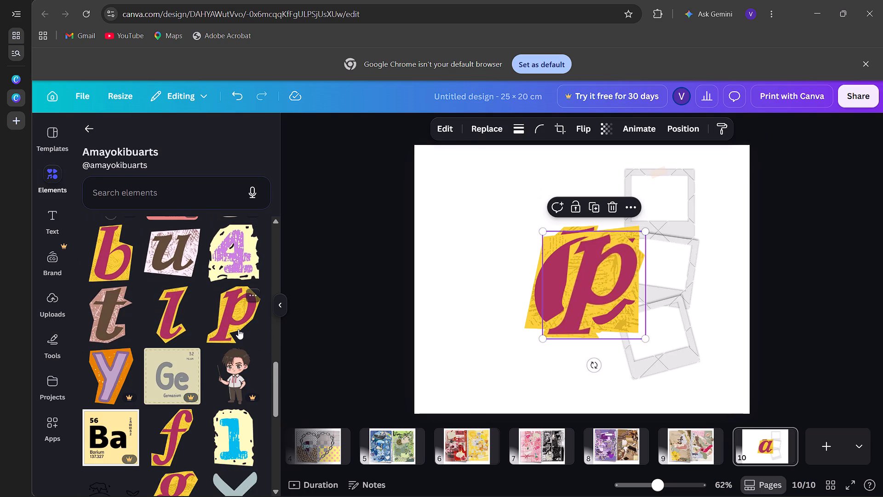
pyautogui.click(238, 329)
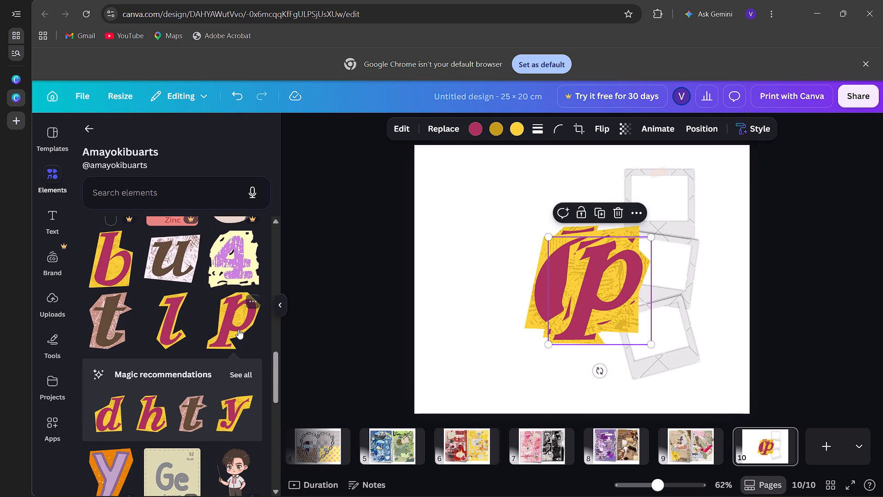
pyautogui.click(241, 410)
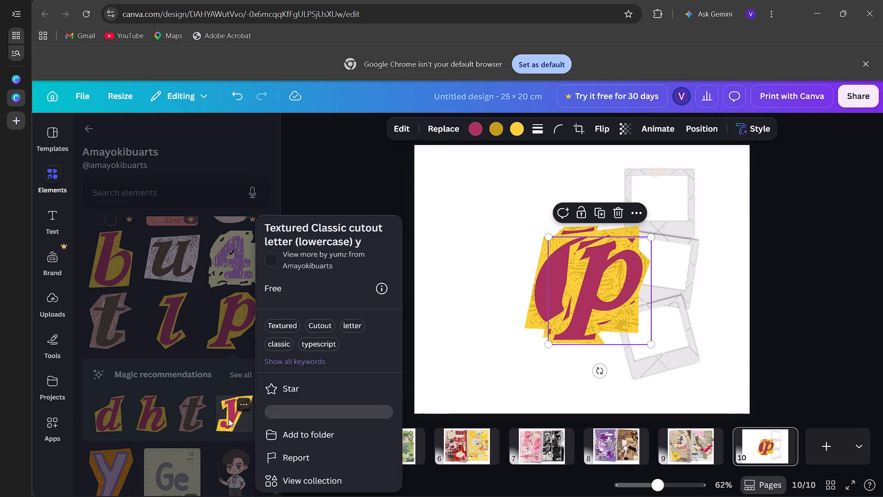
pyautogui.click(228, 419)
pyautogui.click(228, 419)
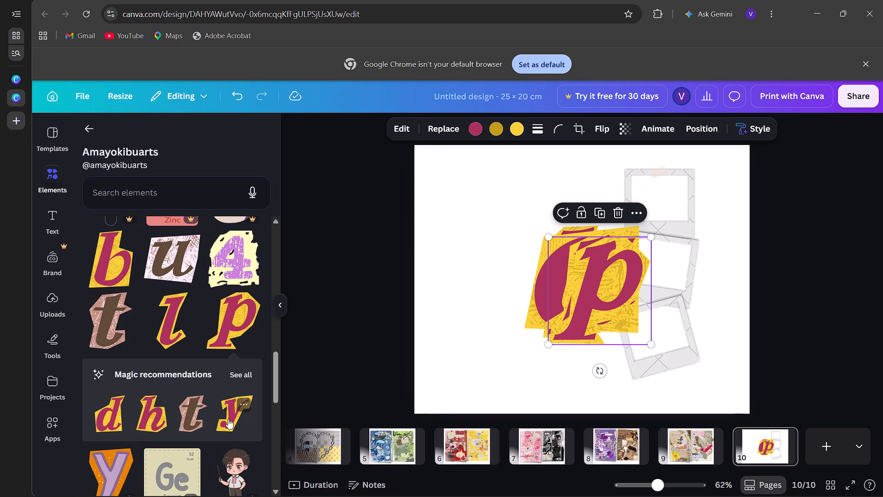
# Add the matching magenta-on-yellow cut-out letters b and r to page 10.
pyautogui.hscroll(1, 228, 419)
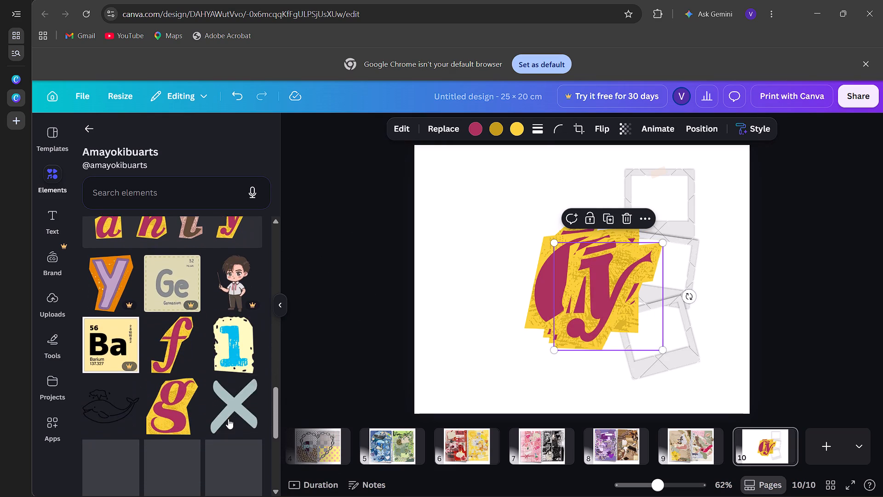
pyautogui.hscroll(1, 228, 419)
pyautogui.scroll(1, 228, 419)
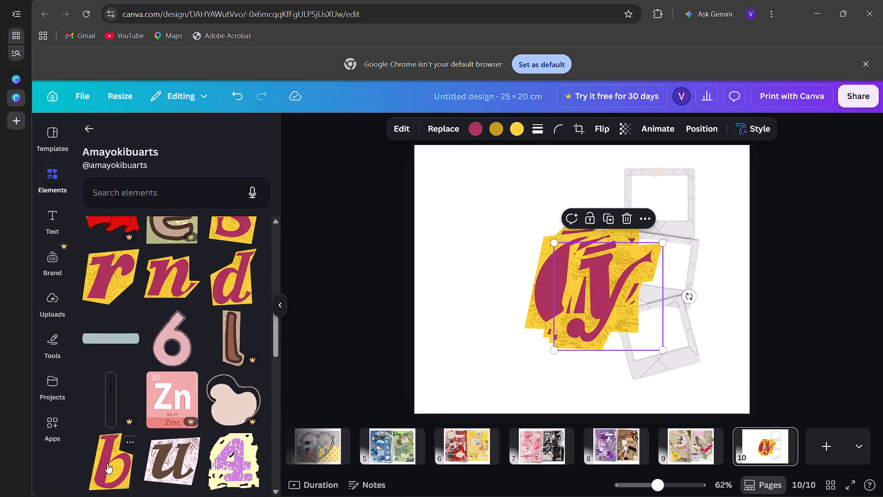
pyautogui.click(107, 463)
pyautogui.scroll(5, 153, 336)
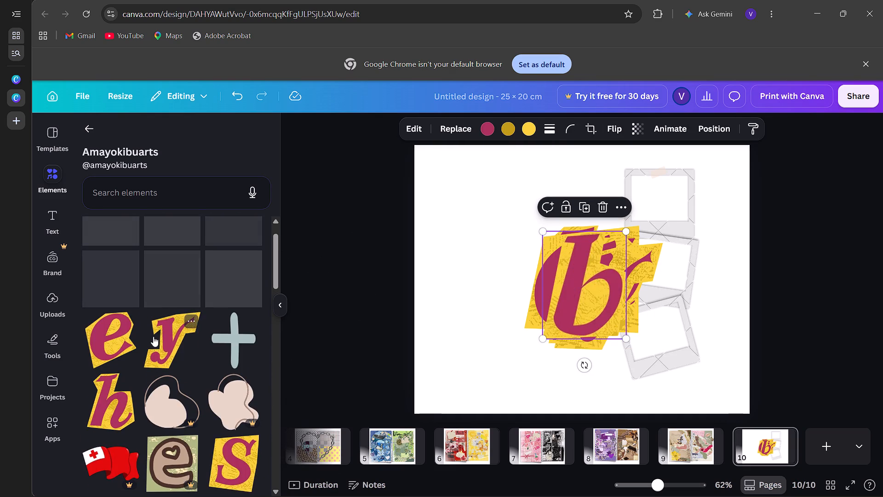
pyautogui.scroll(2, 153, 336)
pyautogui.scroll(-2, 153, 336)
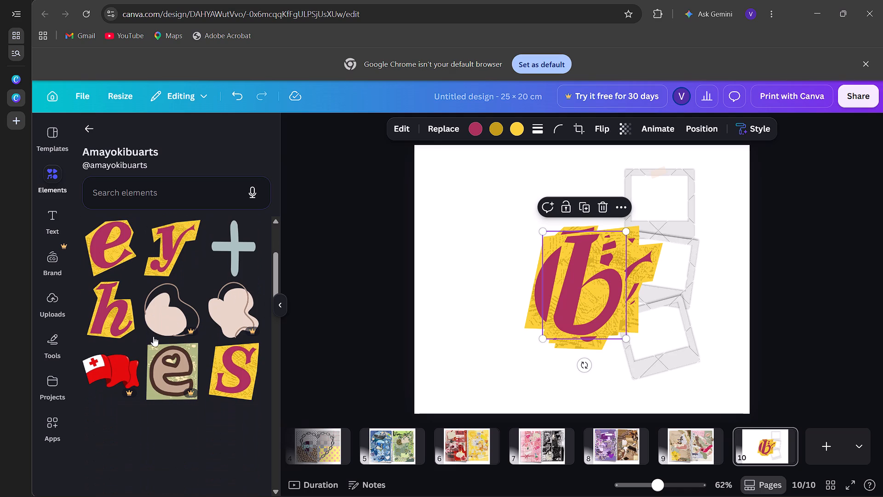
pyautogui.scroll(-1, 153, 336)
pyautogui.scroll(2, 153, 336)
pyautogui.scroll(-2, 153, 336)
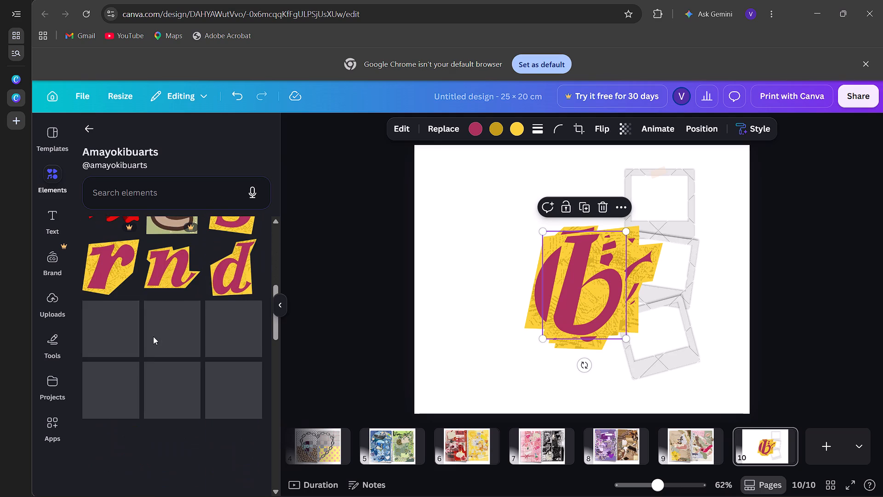
pyautogui.scroll(-1, 153, 336)
pyautogui.click(102, 261)
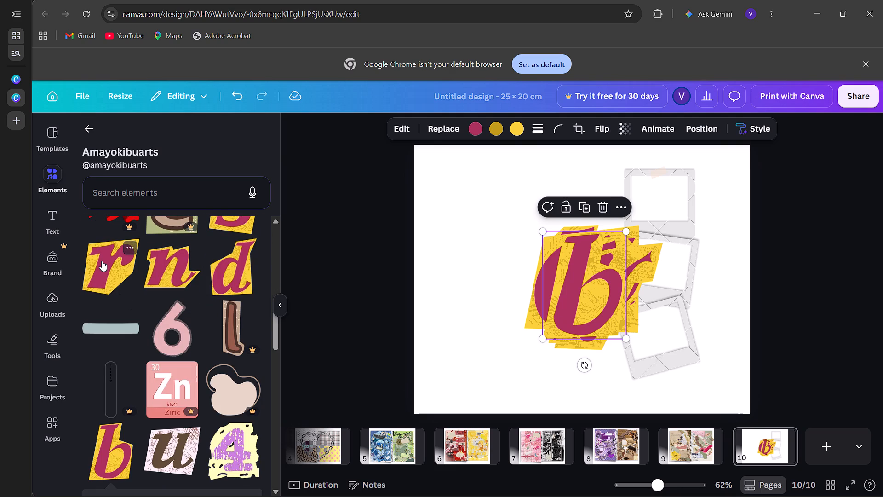
# Look through the rest of the Amayokibuarts graphics for further matching magenta-on-yellow cut-out letters.
pyautogui.scroll(-3, 102, 261)
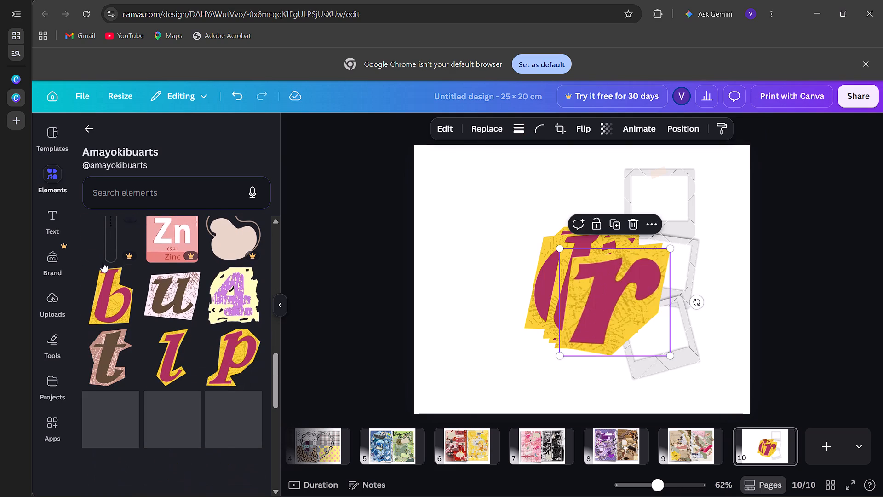
pyautogui.scroll(-3, 183, 349)
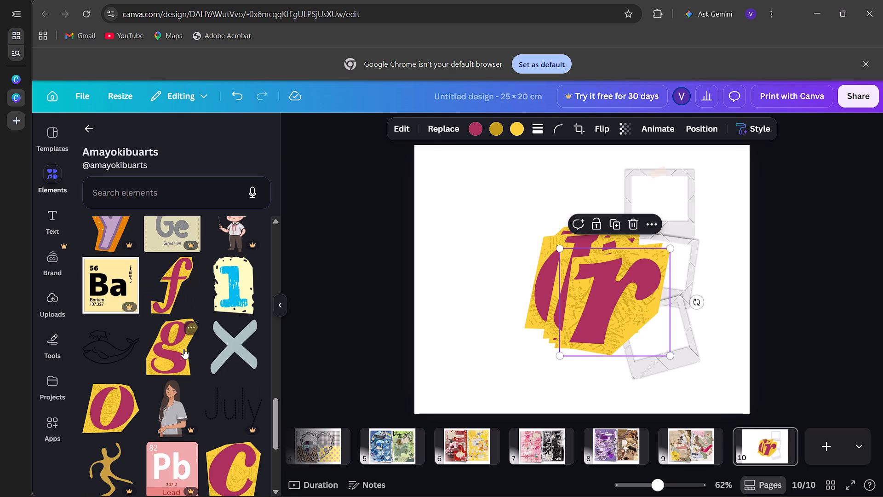
pyautogui.scroll(-3, 183, 349)
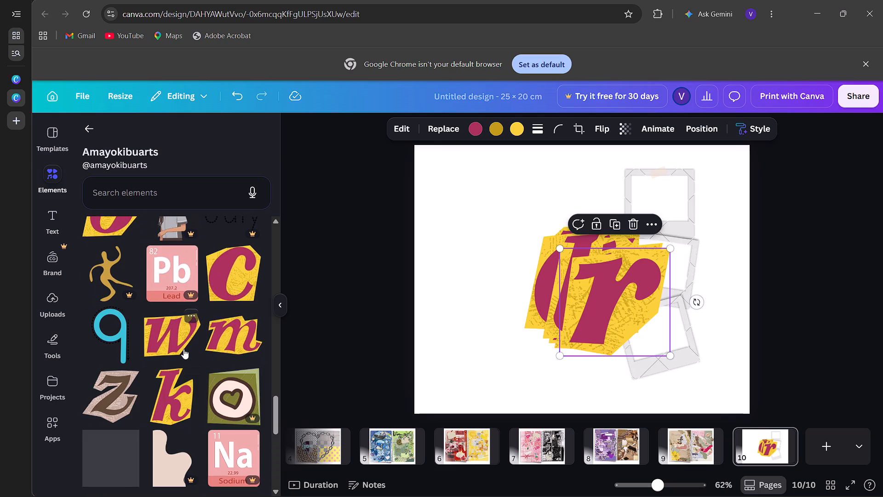
pyautogui.scroll(-3, 183, 349)
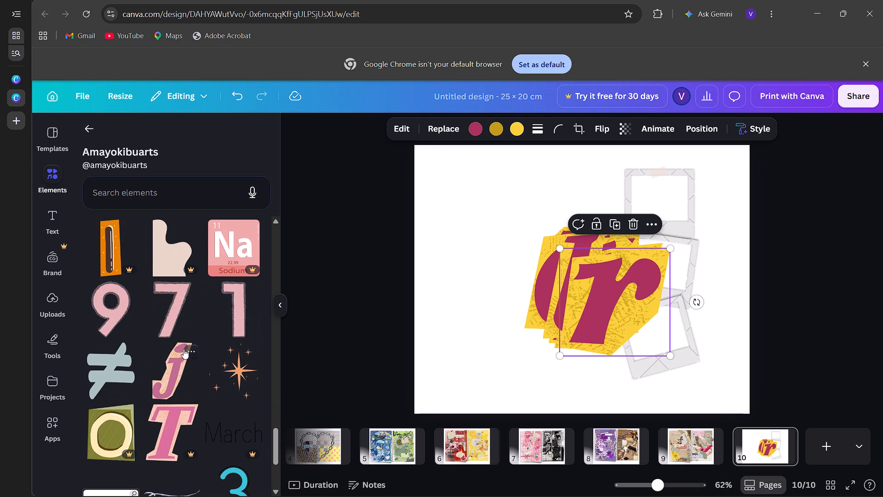
pyautogui.scroll(-5, 183, 349)
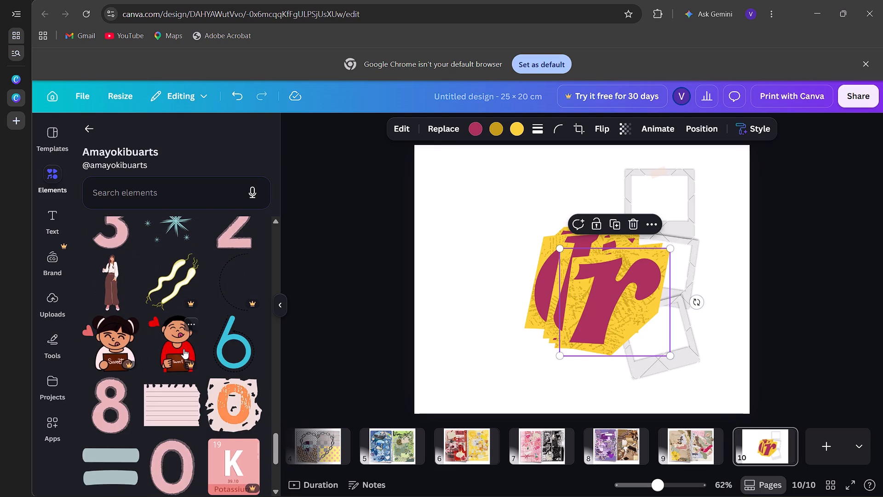
pyautogui.scroll(-6, 183, 349)
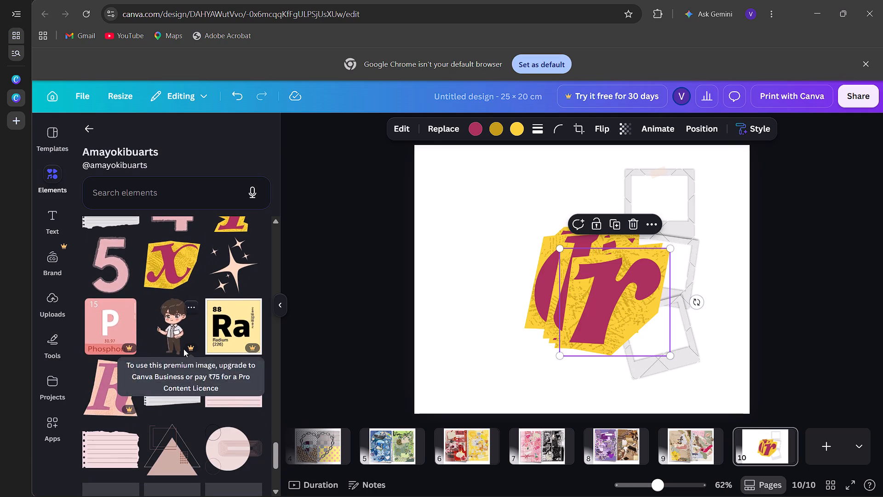
pyautogui.scroll(-5, 183, 349)
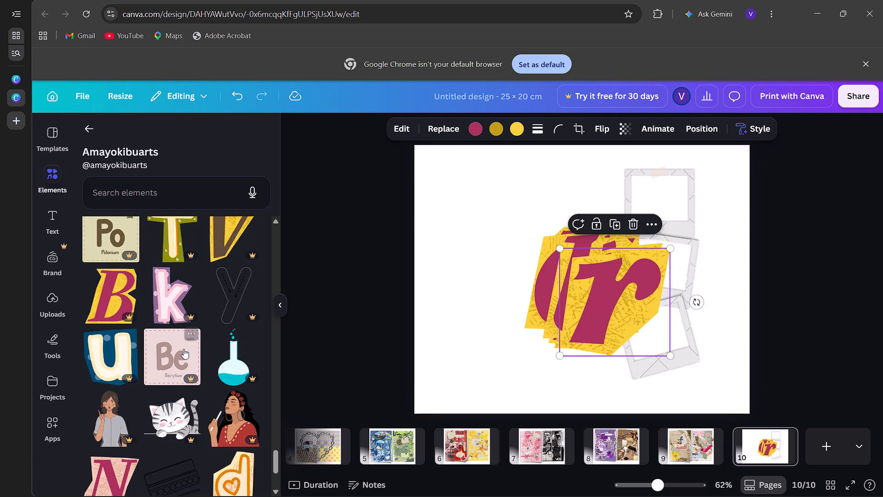
pyautogui.scroll(-5, 183, 349)
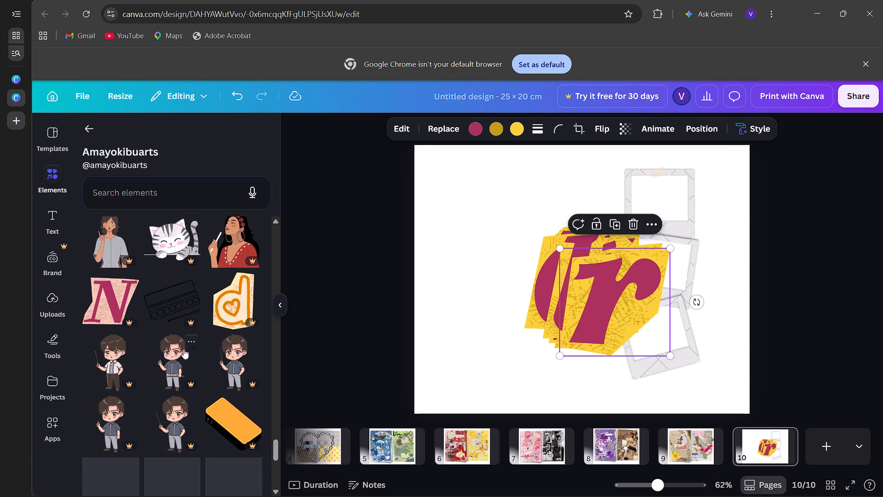
pyautogui.scroll(-5, 183, 349)
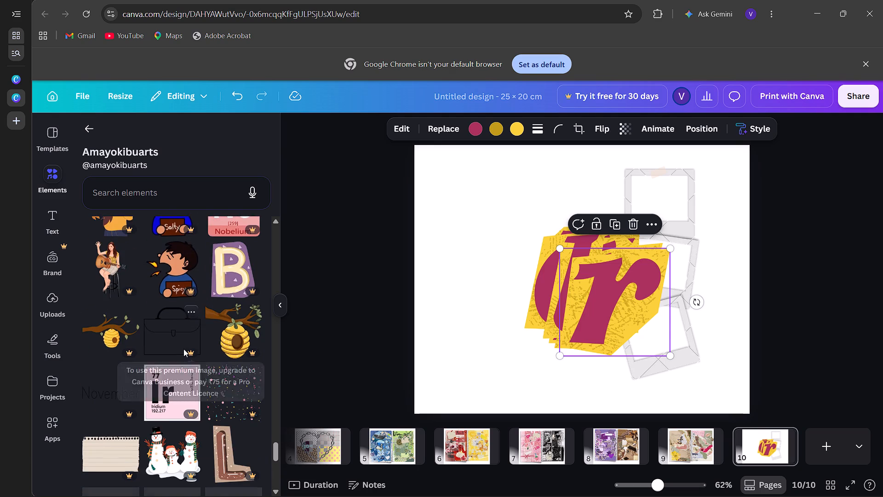
pyautogui.scroll(-6, 183, 349)
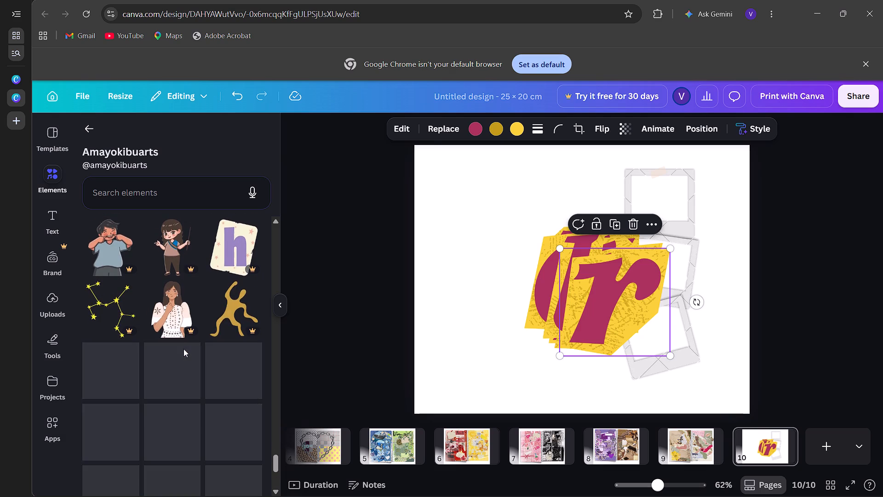
pyautogui.scroll(-1, 183, 349)
pyautogui.scroll(14, 183, 349)
pyautogui.scroll(11, 183, 349)
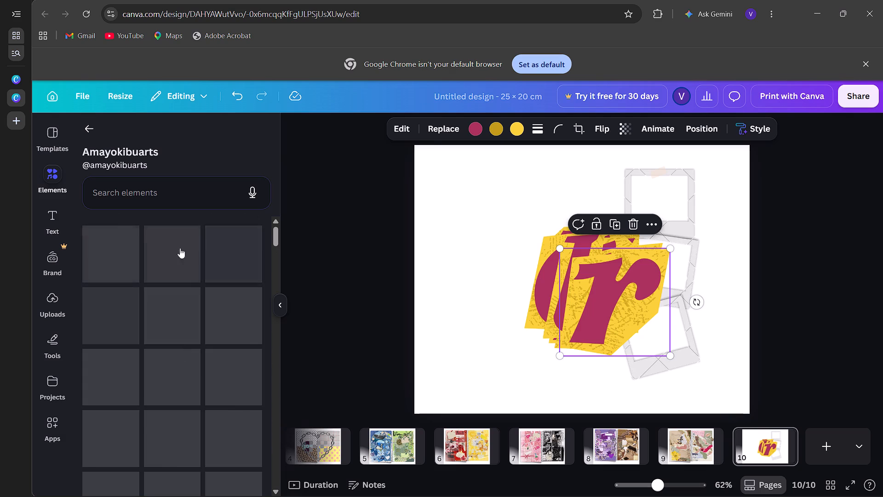
# Search the Amayokibuarts graphics for "I" and look through the results for a matching cut-out letter.
pyautogui.click(167, 185)
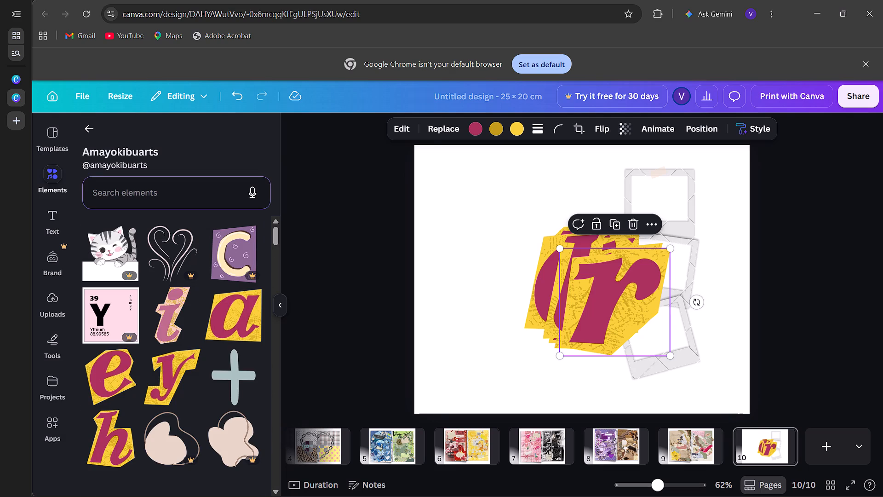
pyautogui.click(167, 185)
pyautogui.click(153, 191)
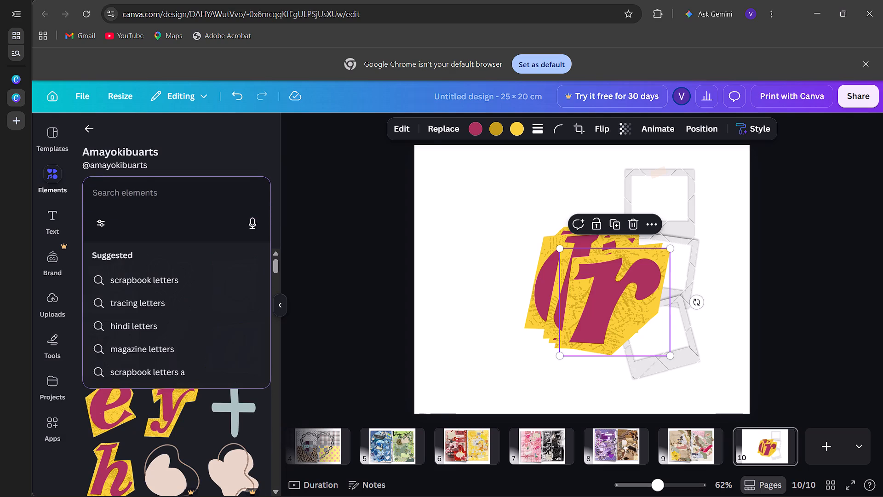
pyautogui.press('i')
pyautogui.press('Return')
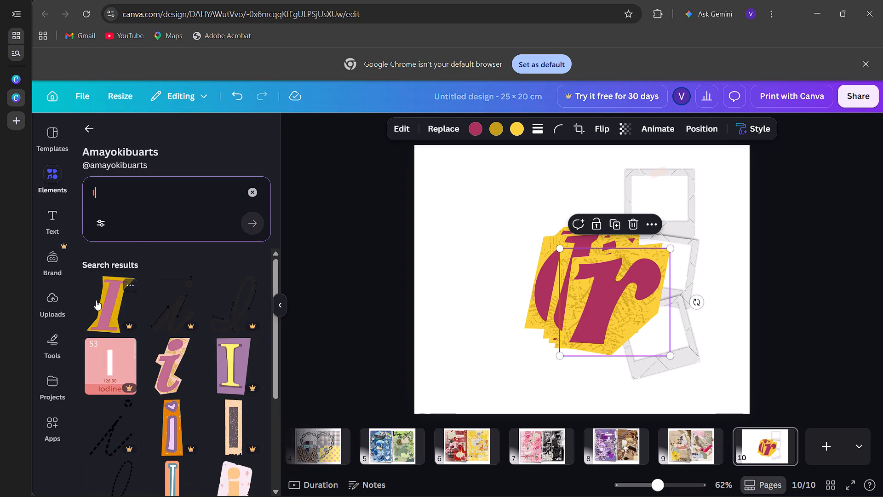
pyautogui.scroll(-6, 96, 300)
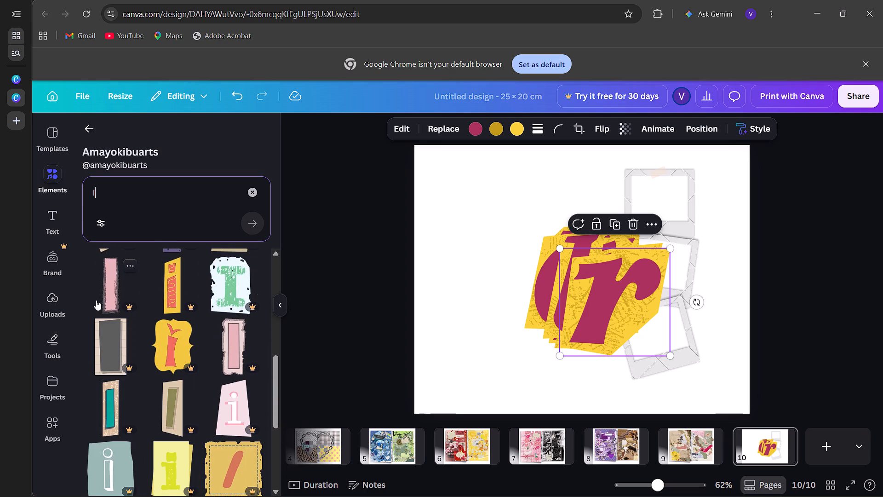
pyautogui.scroll(-4, 96, 300)
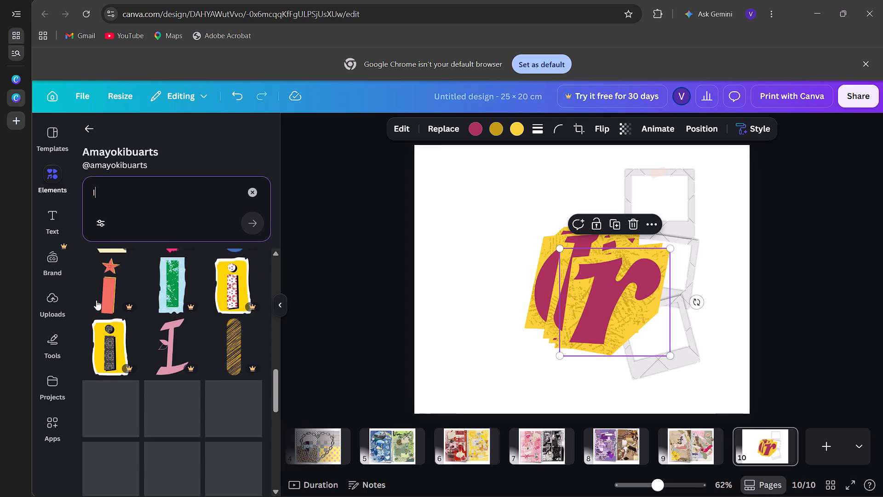
pyautogui.scroll(-4, 96, 300)
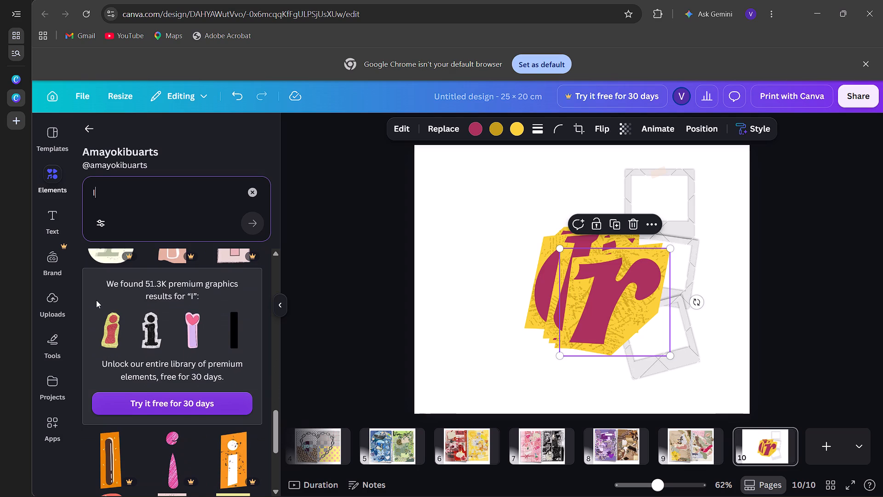
pyautogui.scroll(-6, 96, 300)
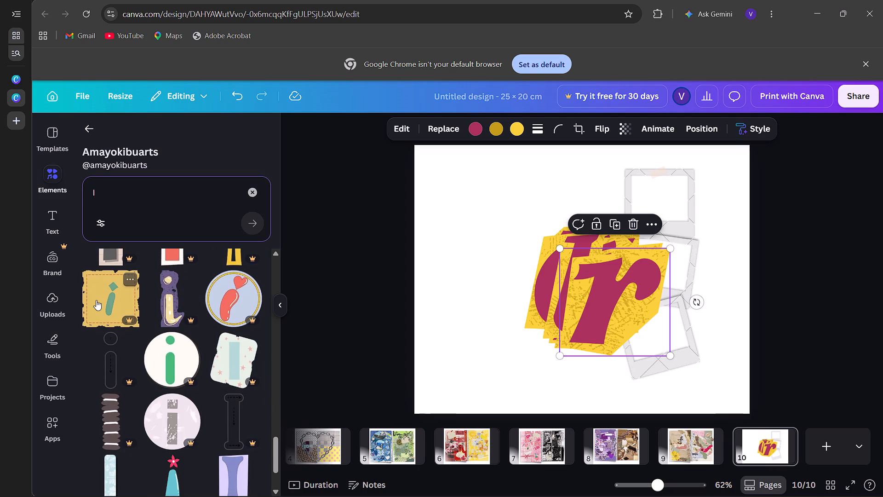
pyautogui.scroll(-5, 96, 300)
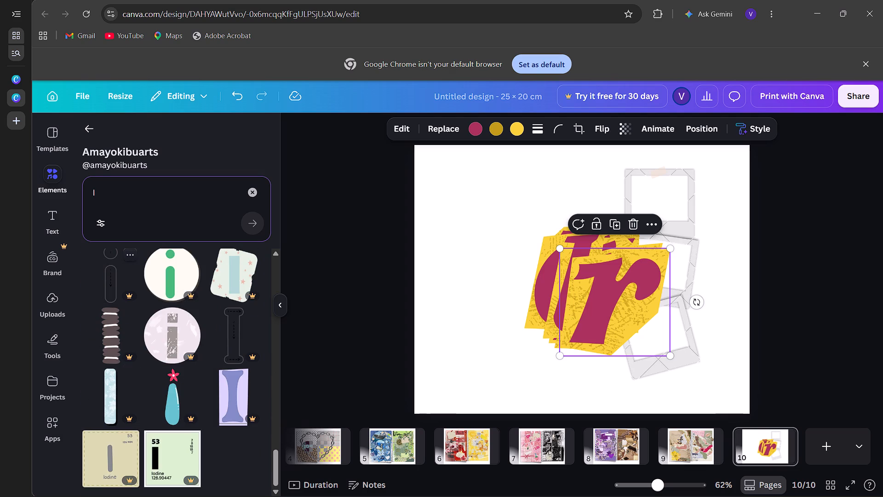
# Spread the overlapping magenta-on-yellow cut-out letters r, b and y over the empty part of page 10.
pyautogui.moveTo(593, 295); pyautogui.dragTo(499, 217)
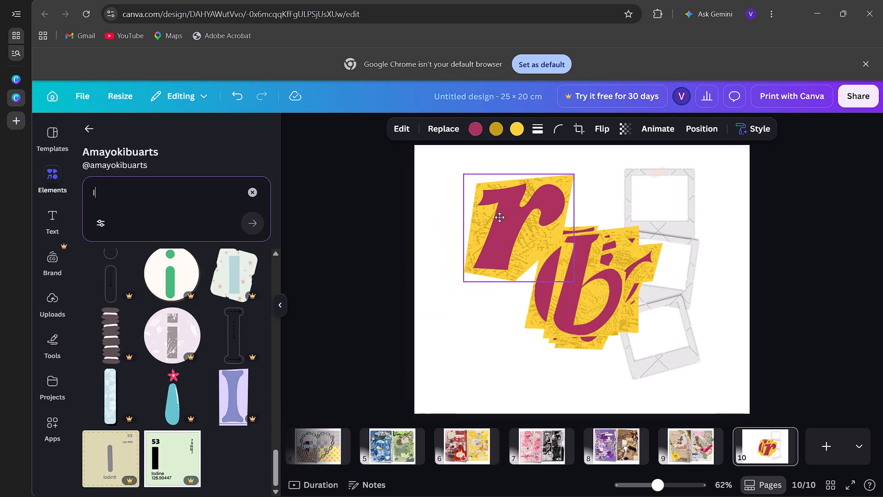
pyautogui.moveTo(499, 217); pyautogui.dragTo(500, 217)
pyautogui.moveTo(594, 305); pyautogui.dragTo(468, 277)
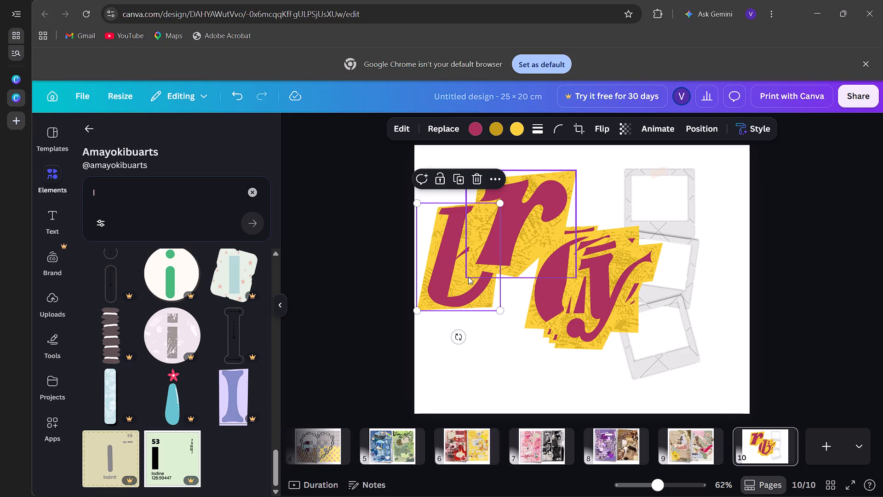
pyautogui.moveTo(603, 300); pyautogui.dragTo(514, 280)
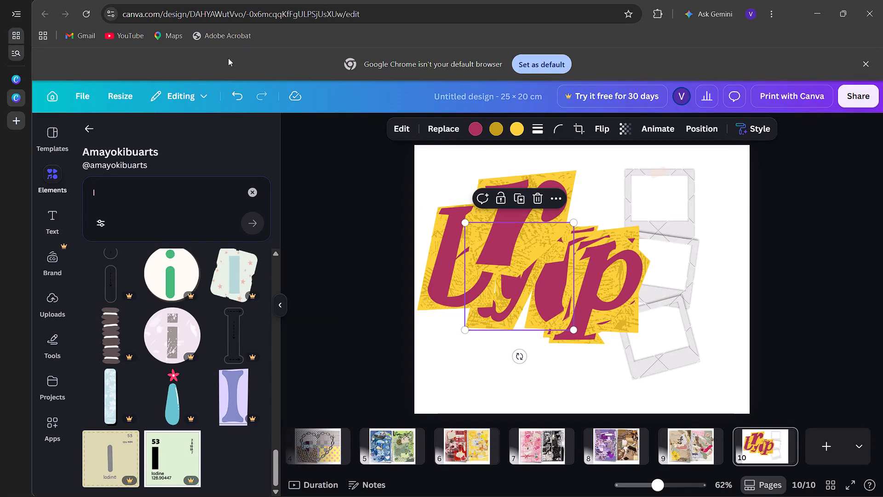
# Undo the letter moves and additions until only the three-polaroid strip remains on page 10.
pyautogui.tripleClick(235, 96)
pyautogui.tripleClick(235, 96)
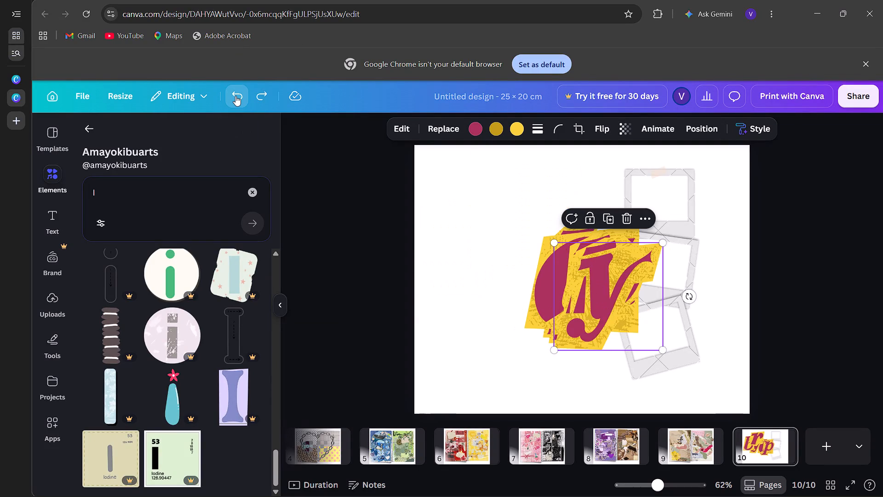
pyautogui.tripleClick(235, 96)
pyautogui.tripleClick(235, 96)
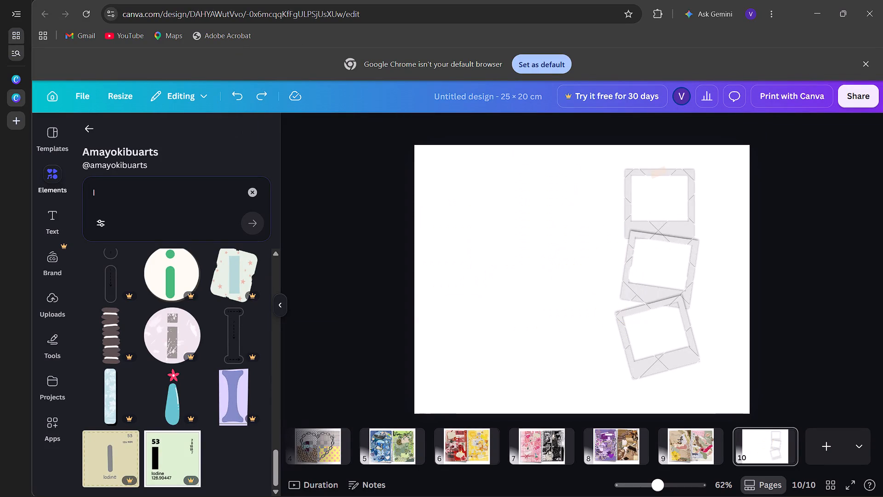
# Return to the LETTERS graphics results and look through them for a different letter style.
pyautogui.click(253, 194)
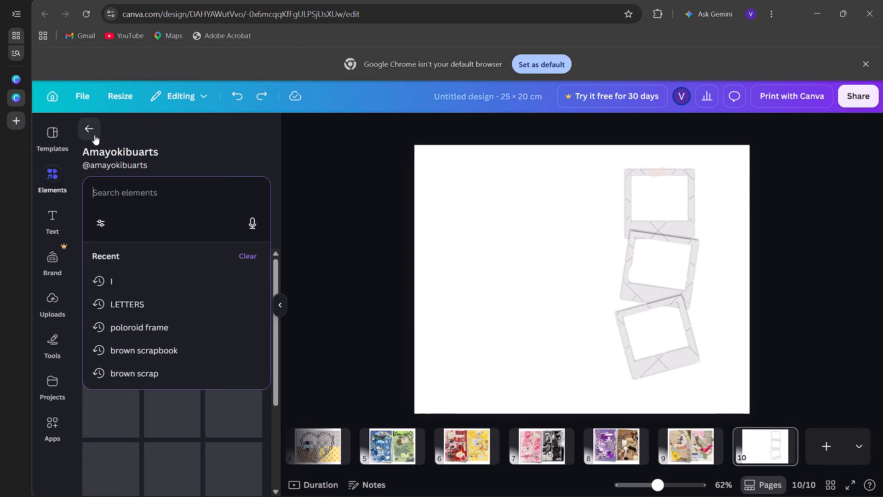
pyautogui.click(94, 135)
pyautogui.scroll(-2, 185, 341)
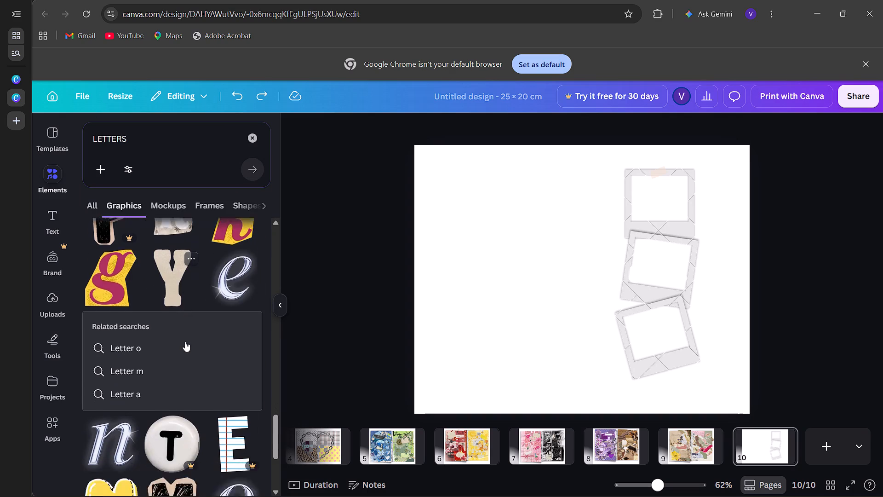
pyautogui.scroll(-5, 185, 341)
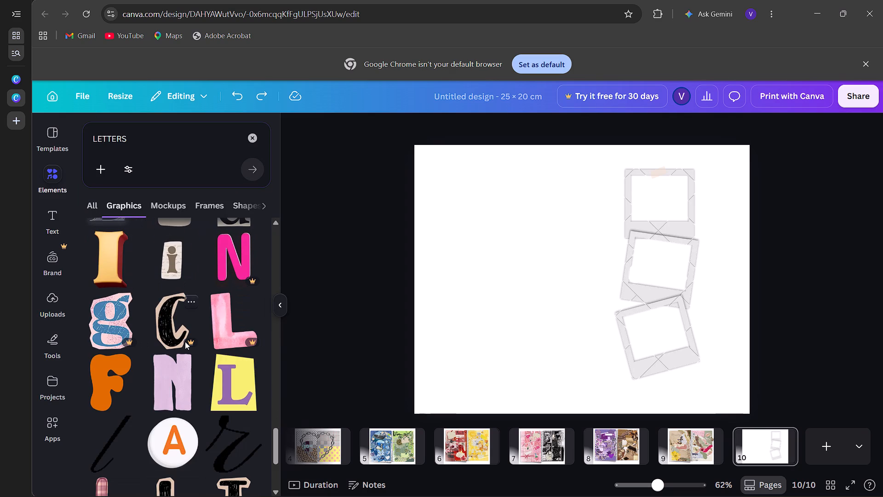
pyautogui.scroll(-3, 185, 341)
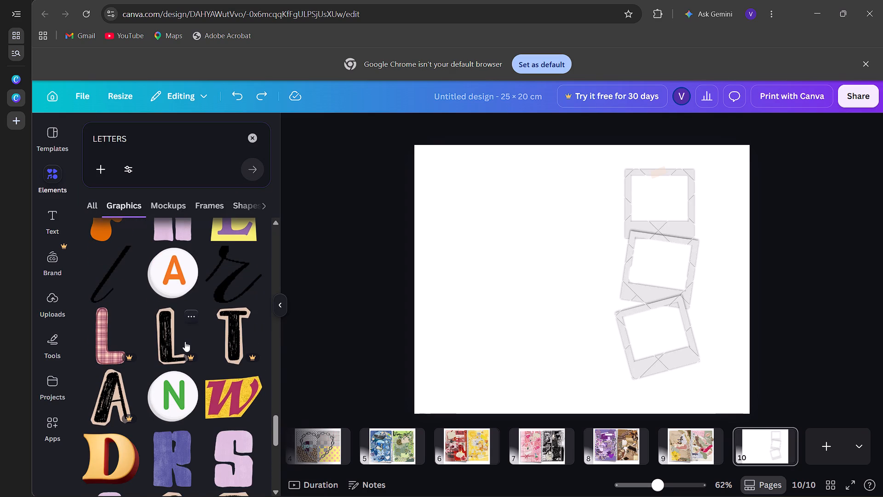
pyautogui.scroll(-2, 185, 341)
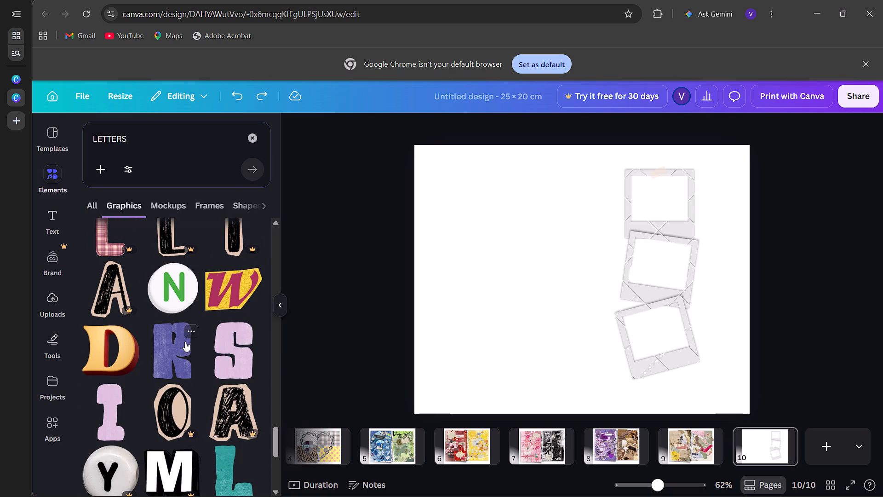
pyautogui.scroll(-4, 185, 341)
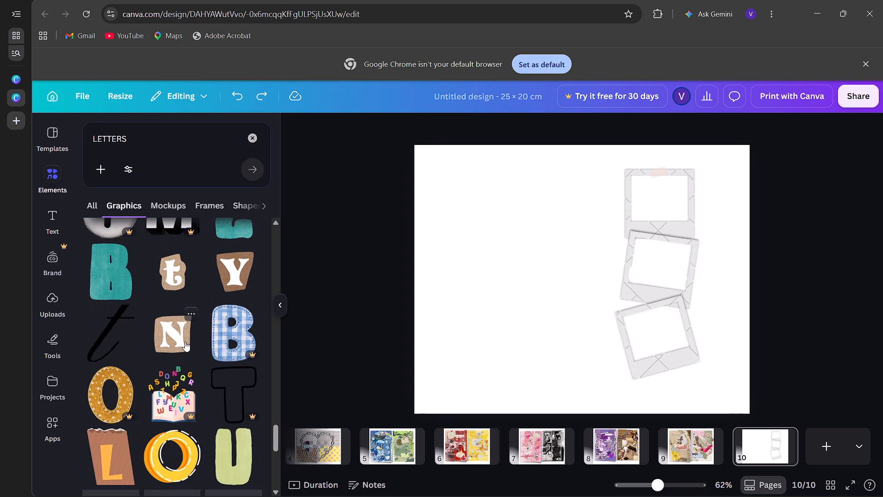
pyautogui.scroll(-4, 185, 341)
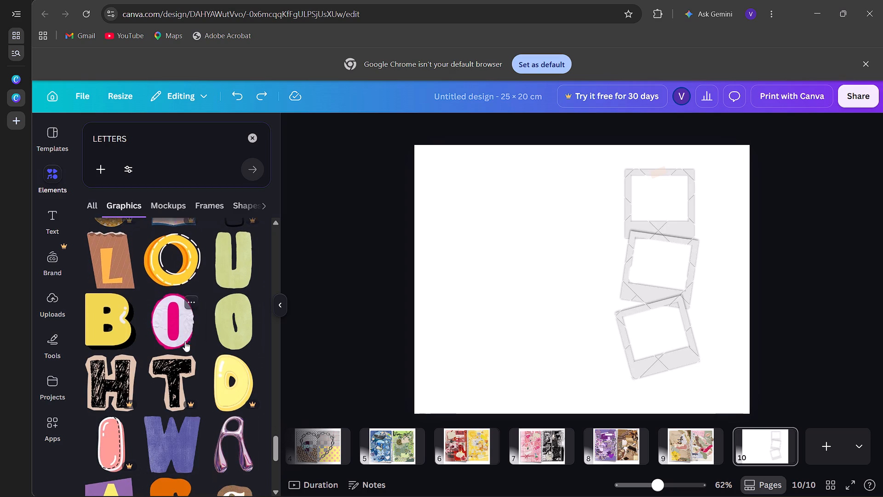
pyautogui.scroll(-4, 185, 341)
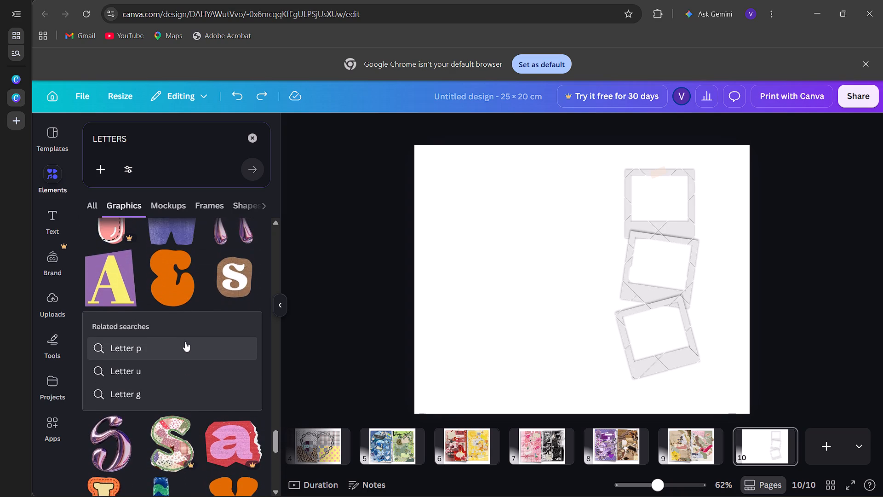
pyautogui.scroll(-1, 185, 341)
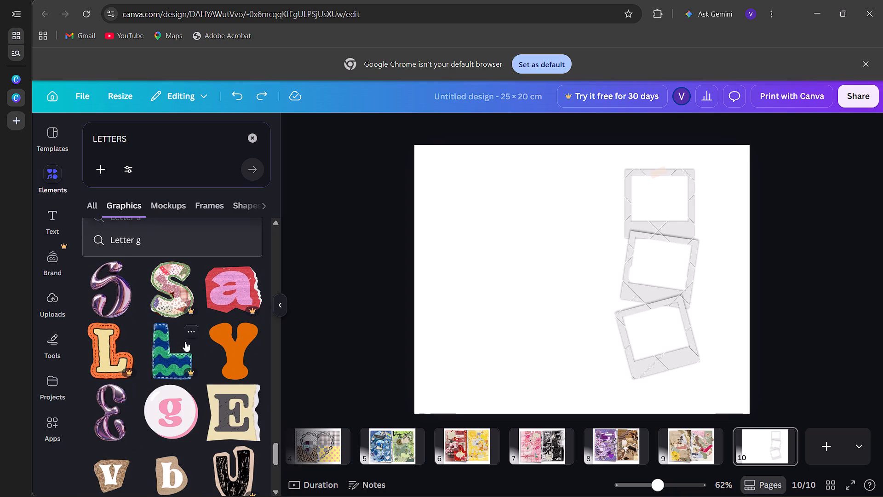
# Open creator Trendify's elements via the purple chrome S's recommendations, and delete the trial S from page 10.
pyautogui.click(102, 243)
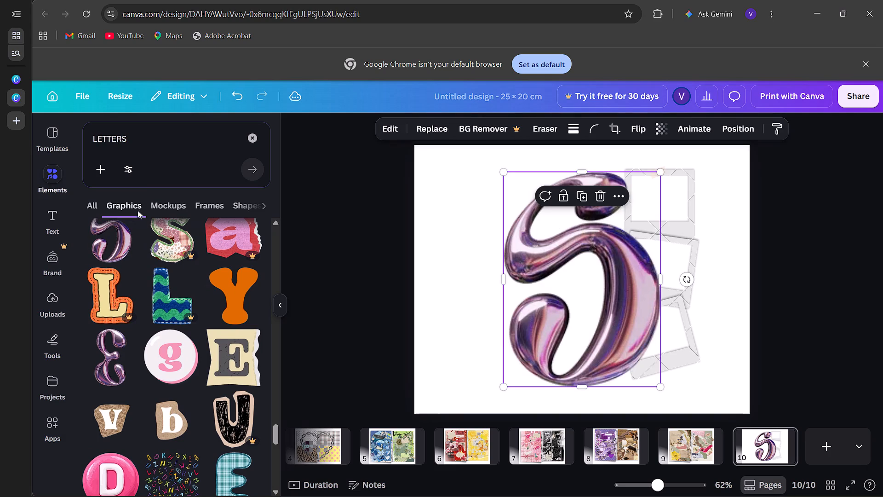
pyautogui.click(242, 287)
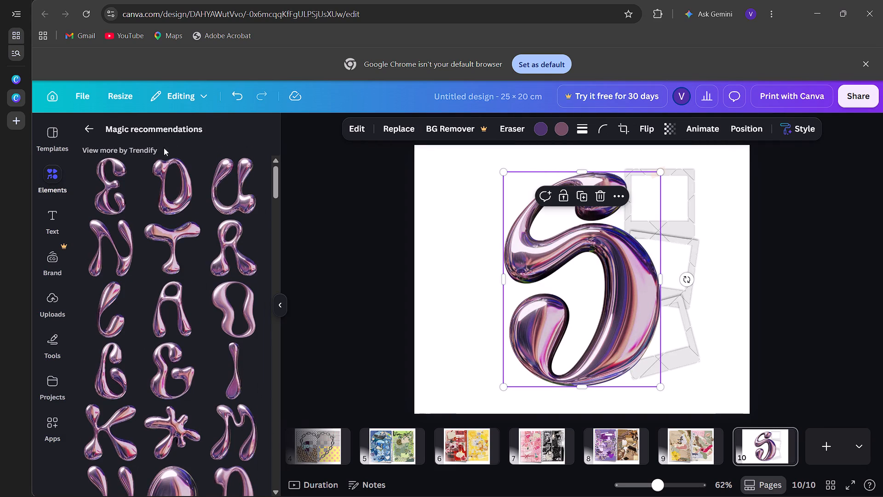
pyautogui.click(146, 148)
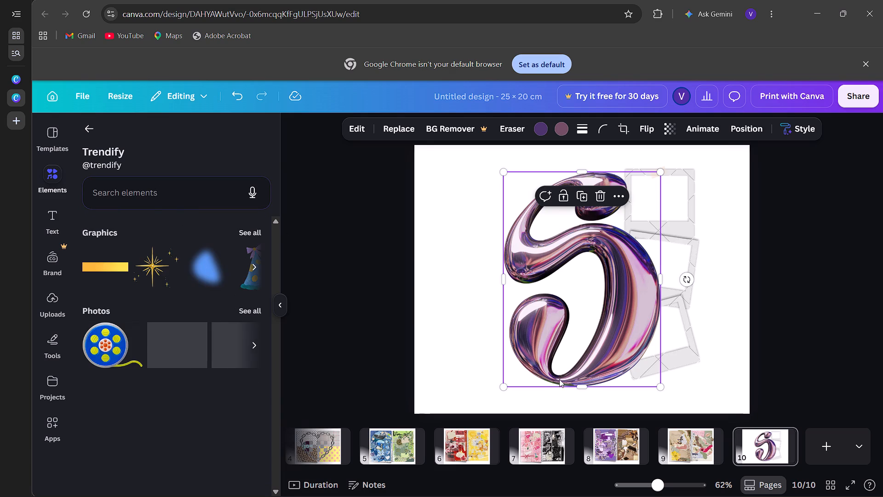
pyautogui.moveTo(504, 383); pyautogui.dragTo(639, 246)
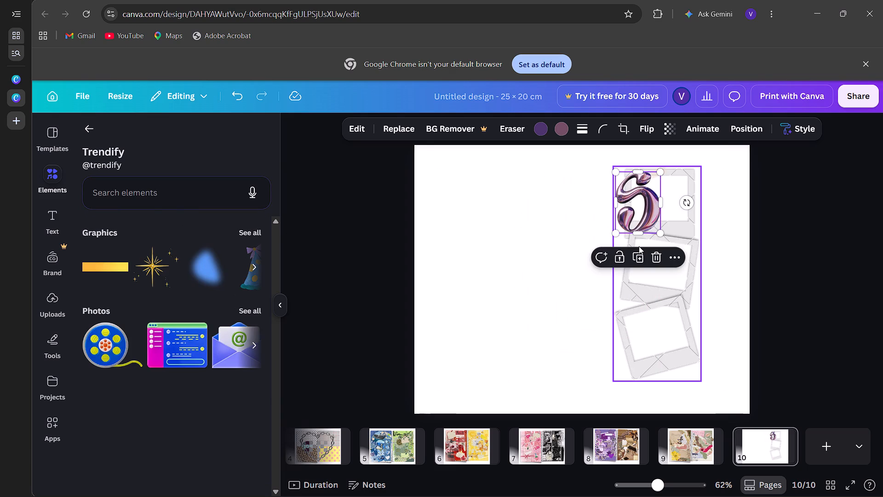
pyautogui.press('BackSpace')
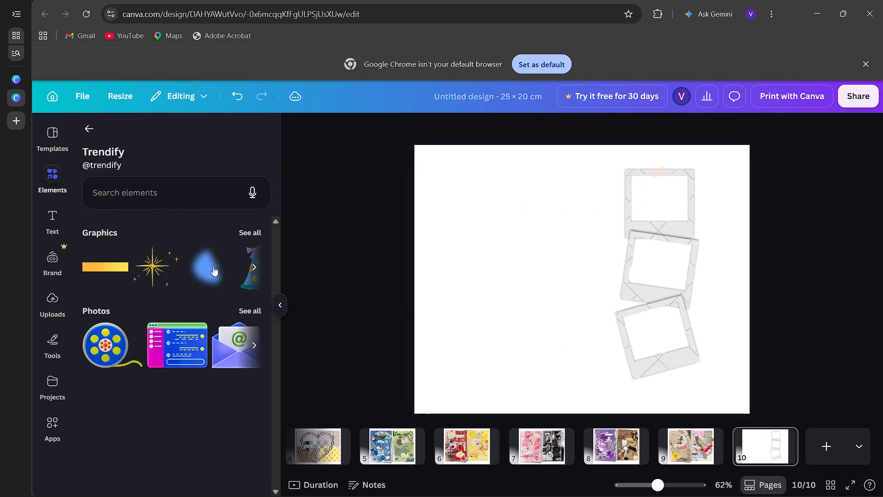
# Search Trendify's elements for "H" and add the smooth pink-purple chrome H to page 10.
pyautogui.click(156, 194)
pyautogui.press('h')
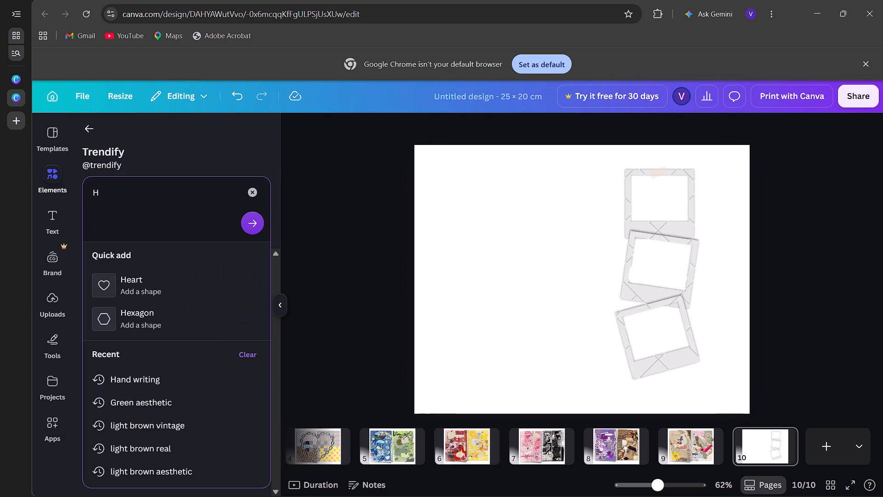
pyautogui.press('Return')
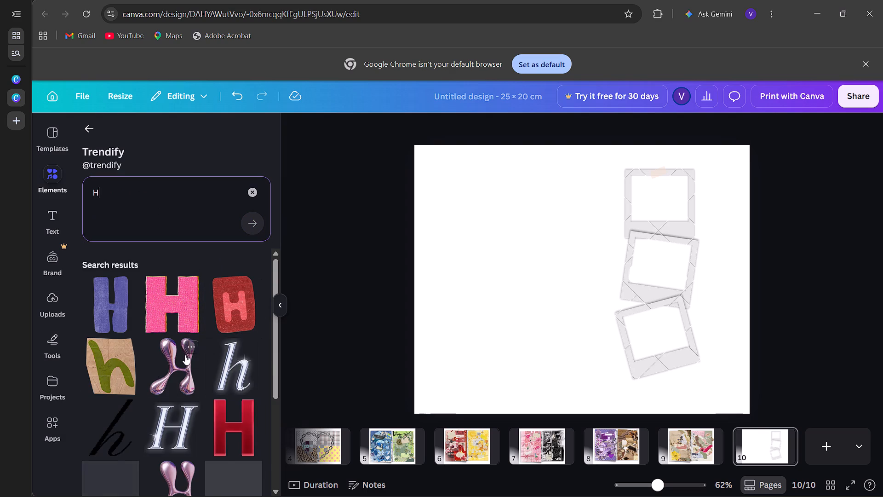
pyautogui.scroll(-1, 185, 355)
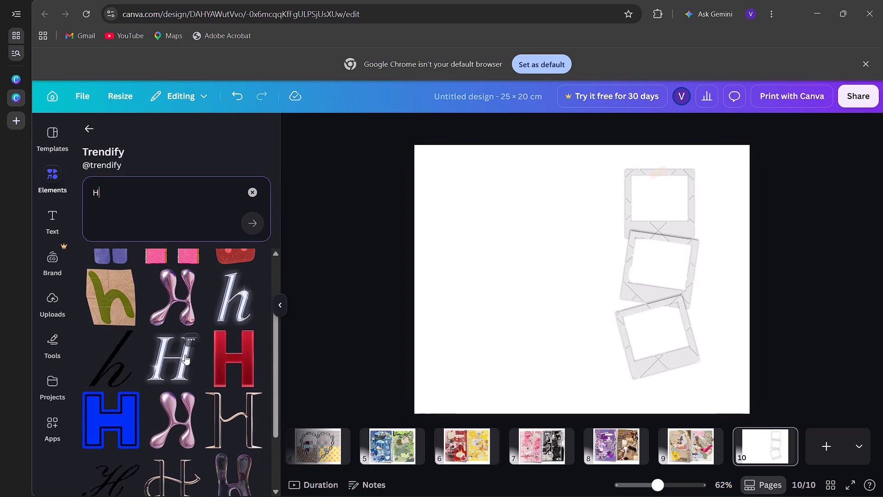
pyautogui.click(184, 415)
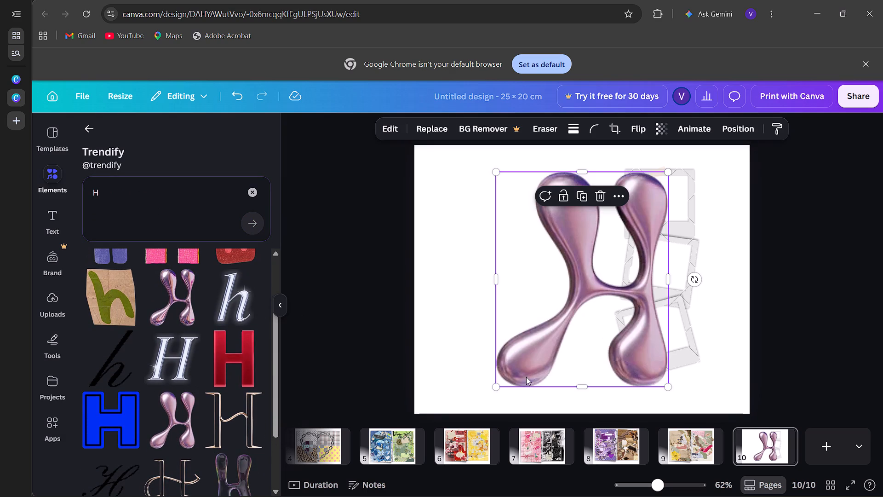
# Shrink the chrome H to a small letter and place it near page 10's upper-left corner.
pyautogui.moveTo(497, 385); pyautogui.dragTo(558, 323)
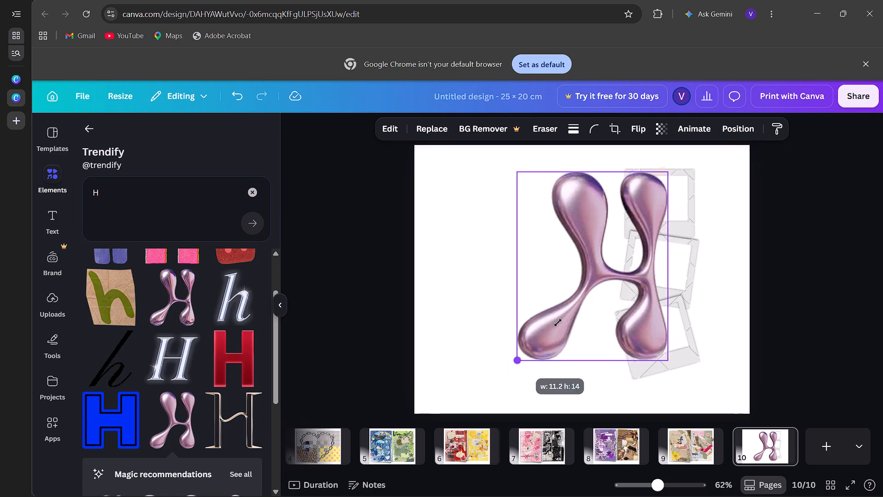
pyautogui.moveTo(558, 323); pyautogui.dragTo(668, 226)
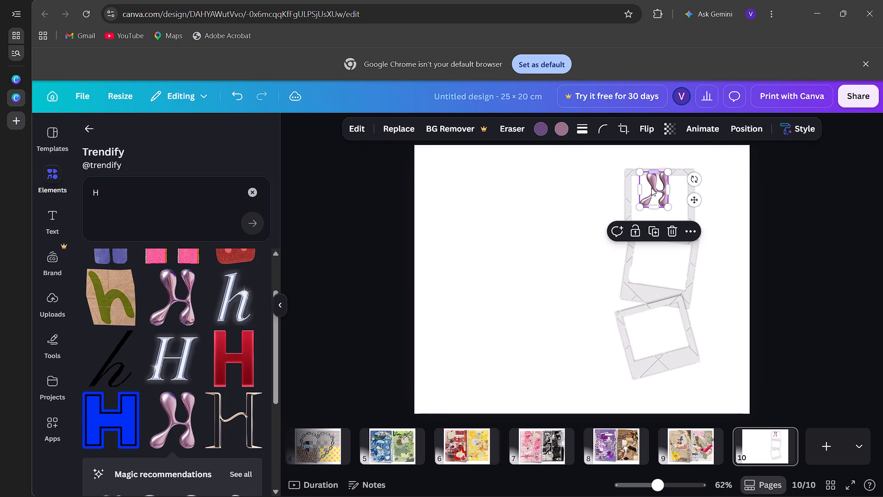
pyautogui.moveTo(652, 192); pyautogui.dragTo(454, 207)
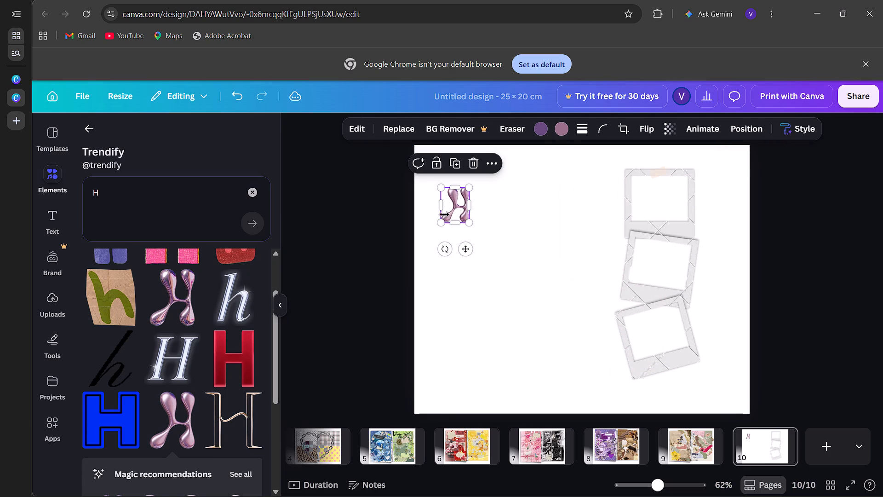
pyautogui.moveTo(441, 226); pyautogui.dragTo(423, 255)
pyautogui.moveTo(442, 224); pyautogui.dragTo(455, 206)
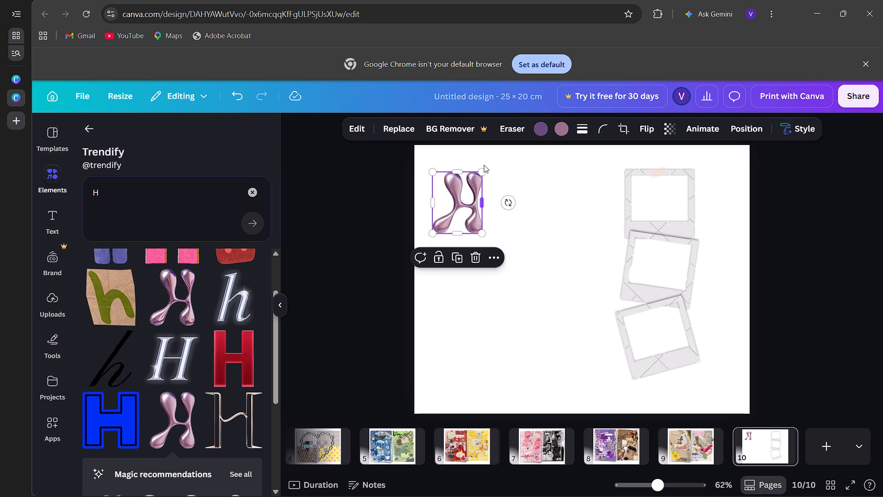
pyautogui.click(482, 169)
pyautogui.moveTo(482, 169); pyautogui.dragTo(465, 179)
pyautogui.click(636, 247)
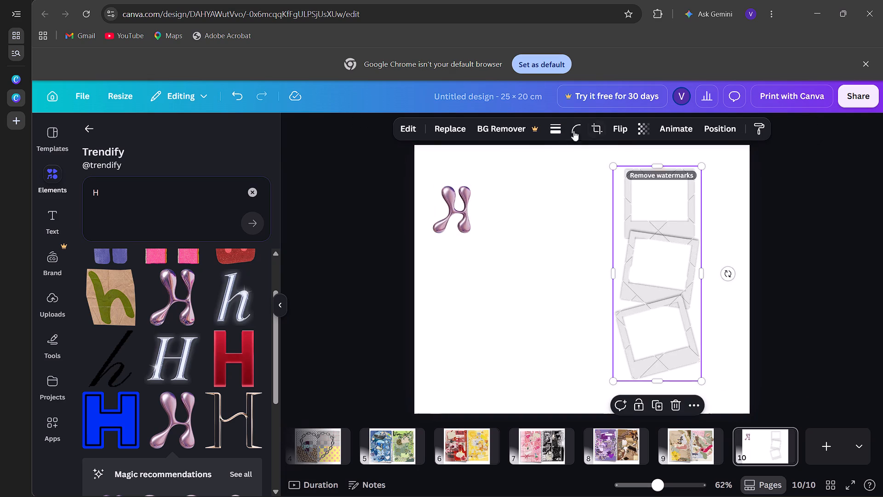
pyautogui.click(444, 200)
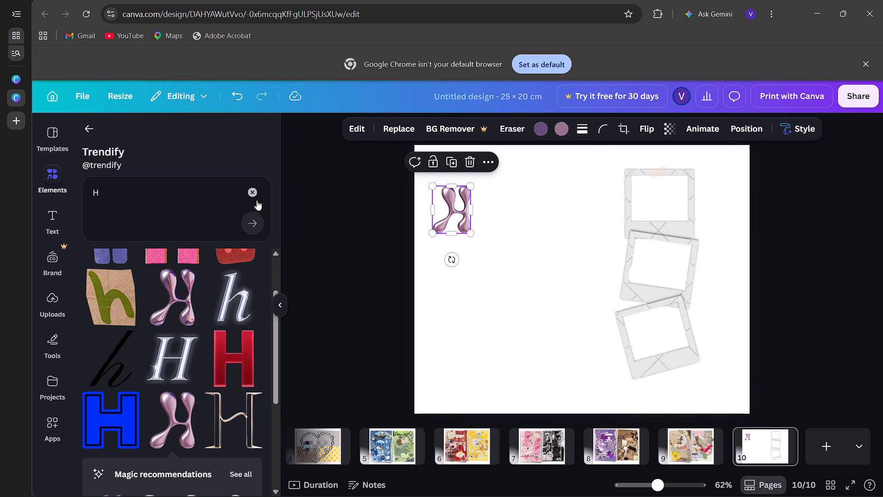
# Search Trendify's elements for "A" and add the matching pink-purple chrome A to page 10.
pyautogui.click(120, 183)
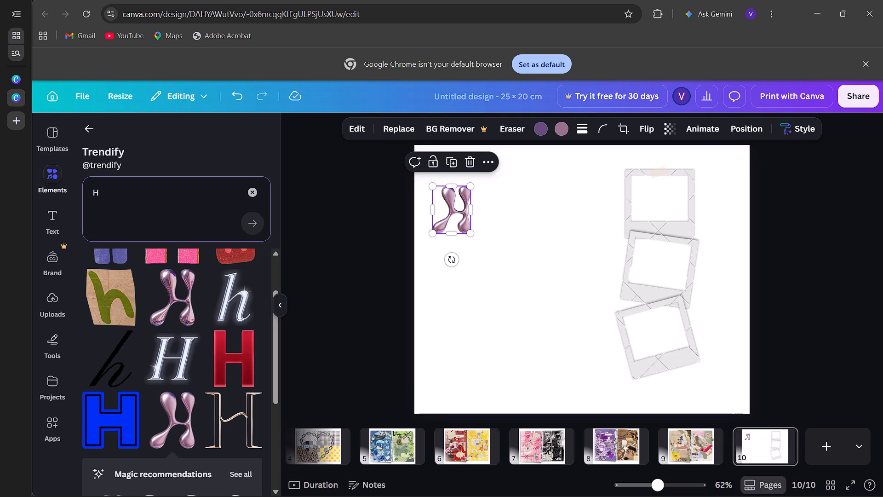
pyautogui.click(120, 185)
pyautogui.press('BackSpace')
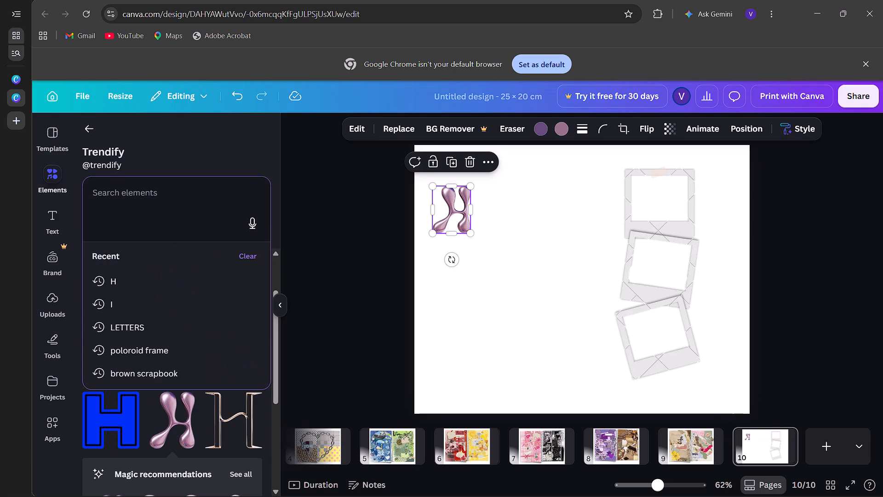
pyautogui.press('a')
pyautogui.press('Return')
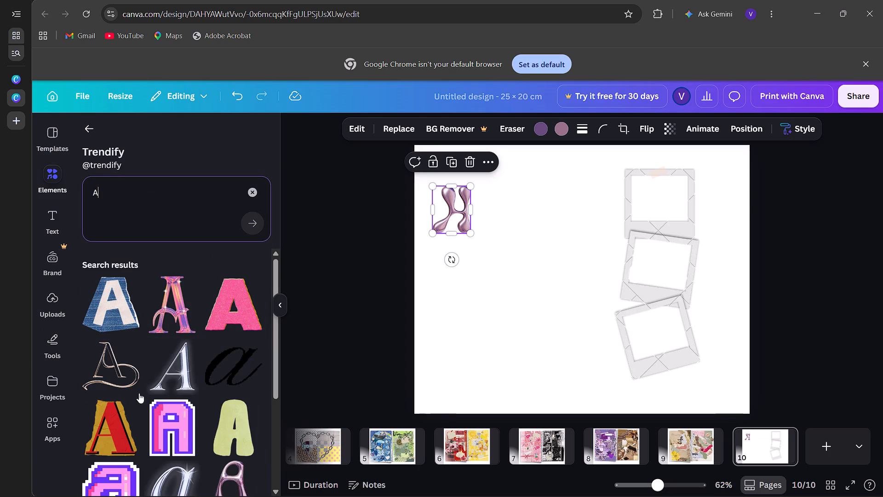
pyautogui.scroll(-2, 160, 389)
pyautogui.click(235, 331)
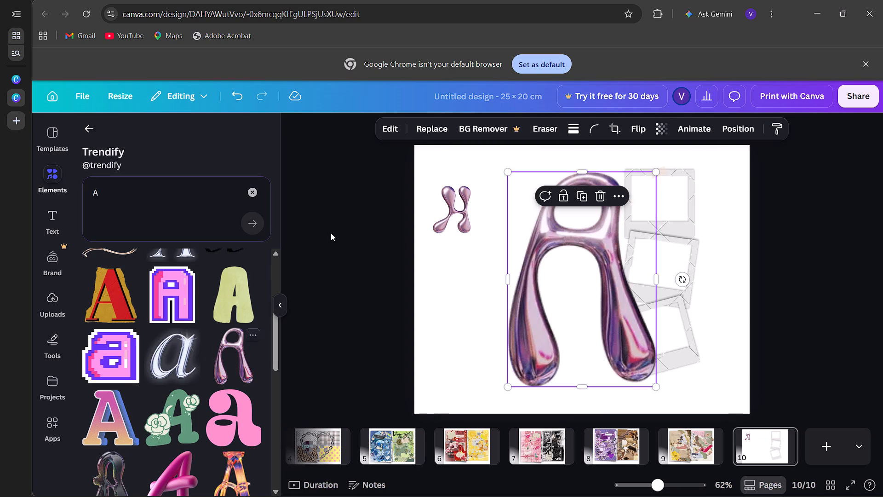
# Shrink the chrome A to the H's height and place it directly after the H on page 10.
pyautogui.moveTo(504, 387); pyautogui.dragTo(577, 283)
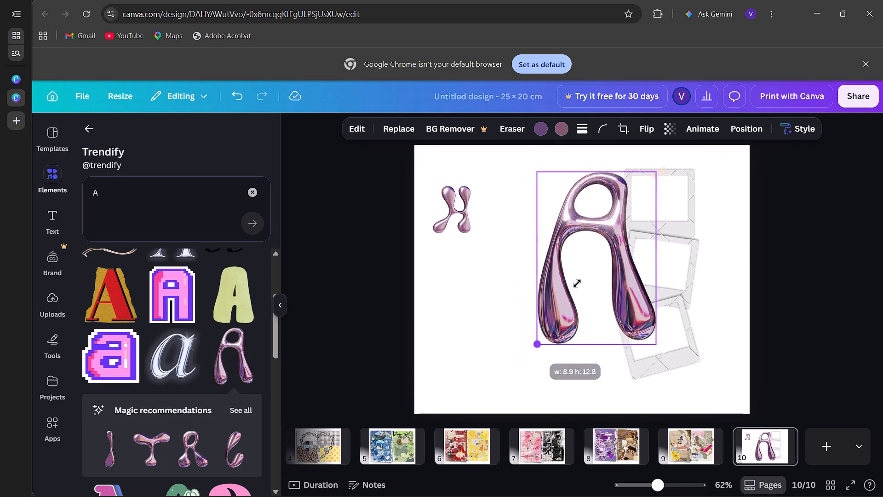
pyautogui.moveTo(577, 283); pyautogui.dragTo(629, 225)
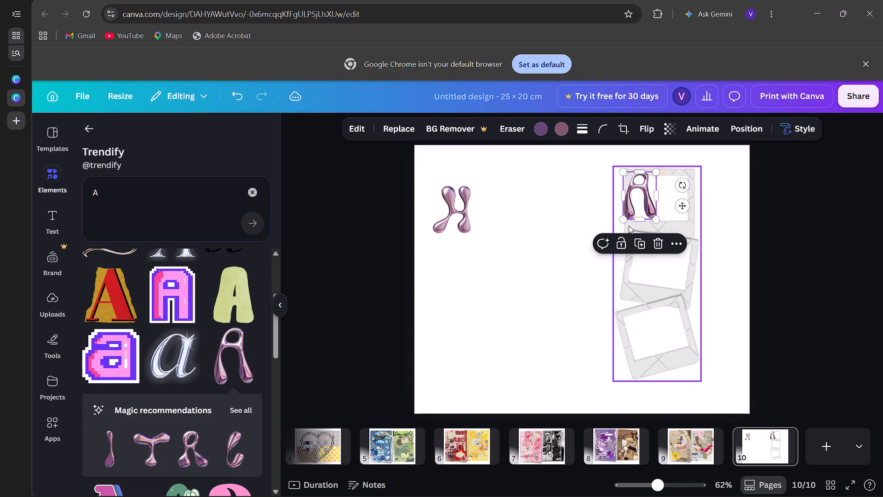
pyautogui.moveTo(637, 203); pyautogui.dragTo(492, 215)
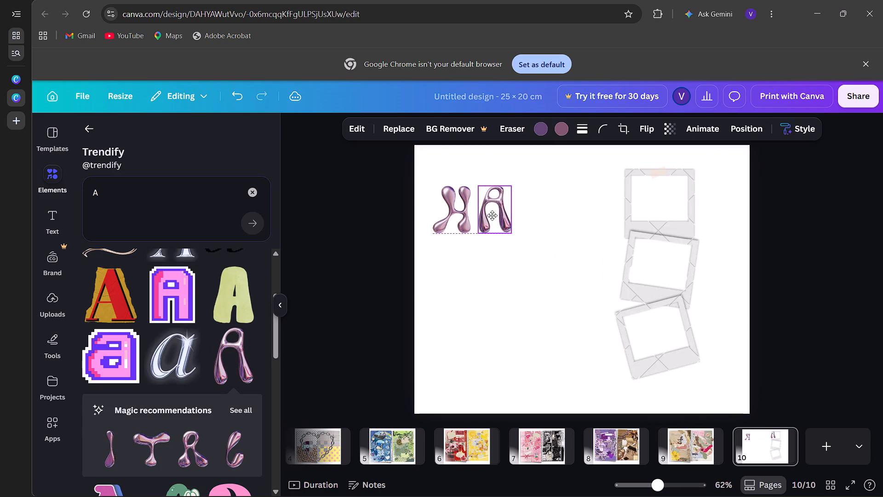
pyautogui.moveTo(492, 215); pyautogui.dragTo(490, 215)
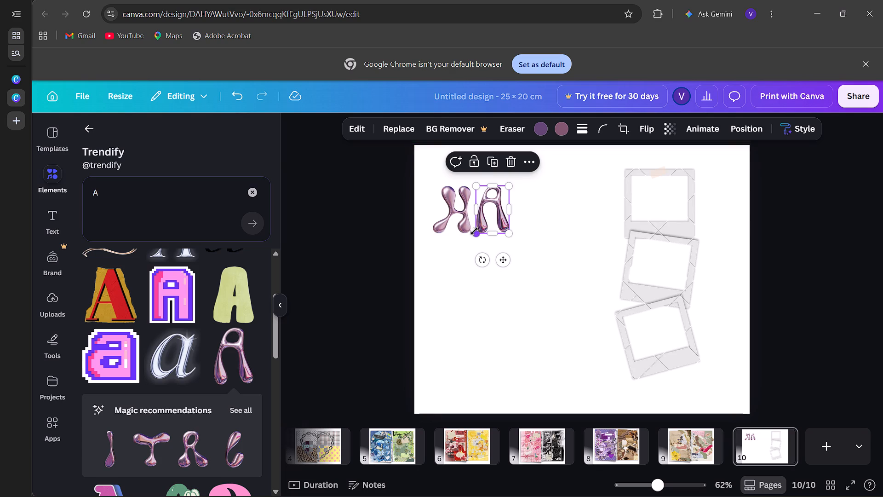
pyautogui.click(474, 231)
# Search Trendify's elements for "P" and add the matching pink-purple chrome P to page 10.
pyautogui.click(148, 188)
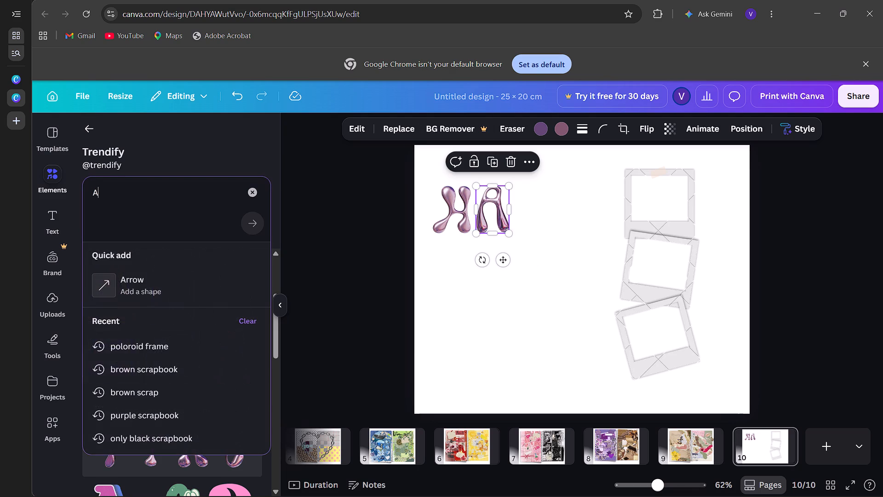
pyautogui.press('BackSpace')
pyautogui.press('BackSpace')
pyautogui.press('p')
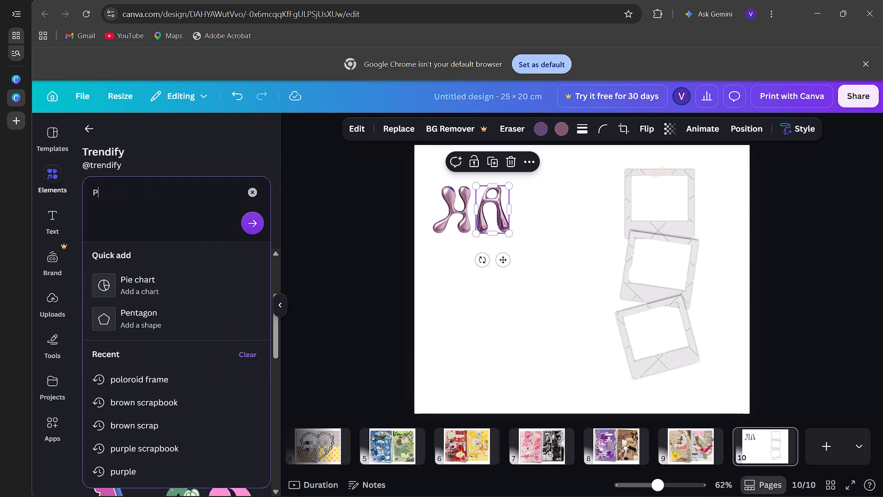
pyautogui.press('Return')
pyautogui.scroll(-1, 103, 351)
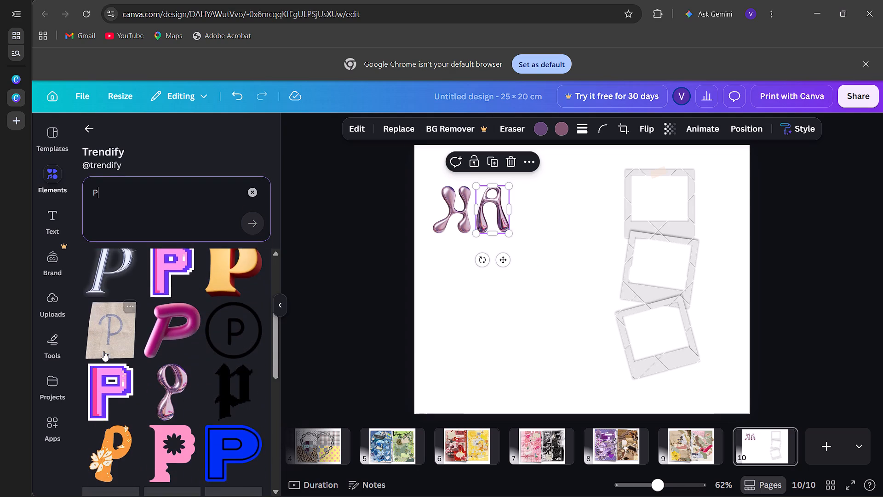
pyautogui.scroll(-2, 103, 351)
pyautogui.click(161, 337)
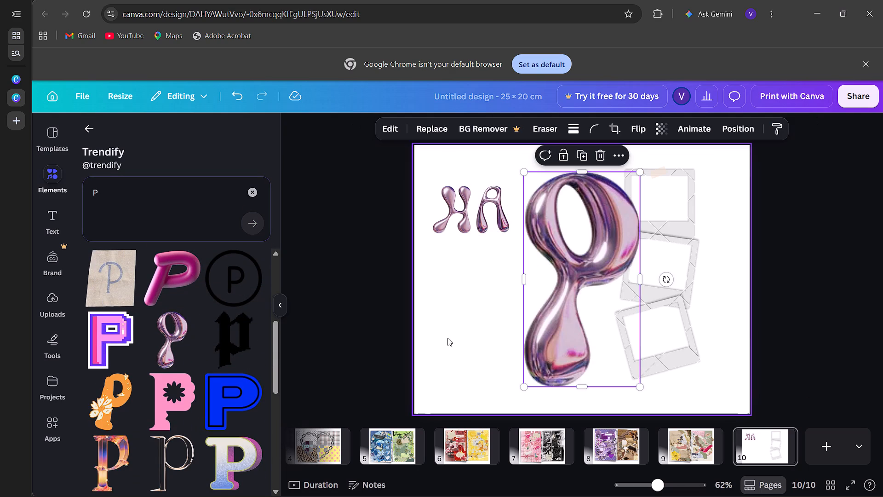
# Shrink the chrome P to match the other letters and place it directly after the A.
pyautogui.moveTo(524, 387); pyautogui.dragTo(615, 277)
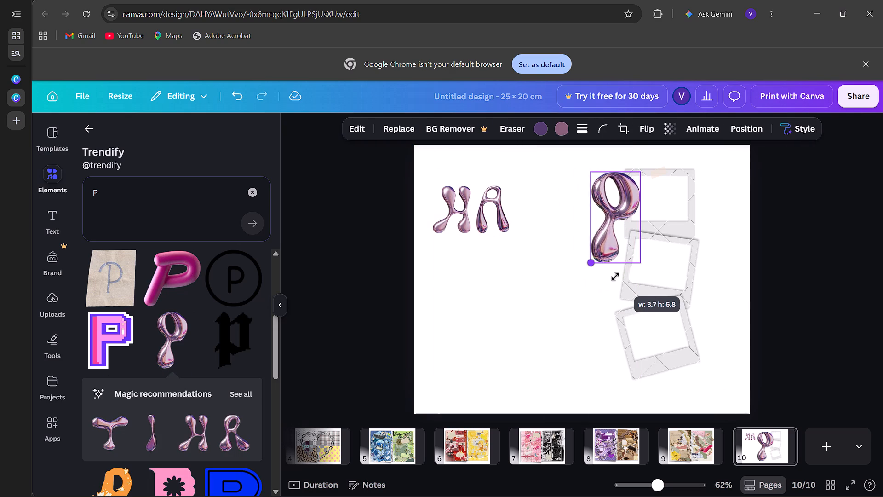
pyautogui.moveTo(615, 277); pyautogui.dragTo(620, 220)
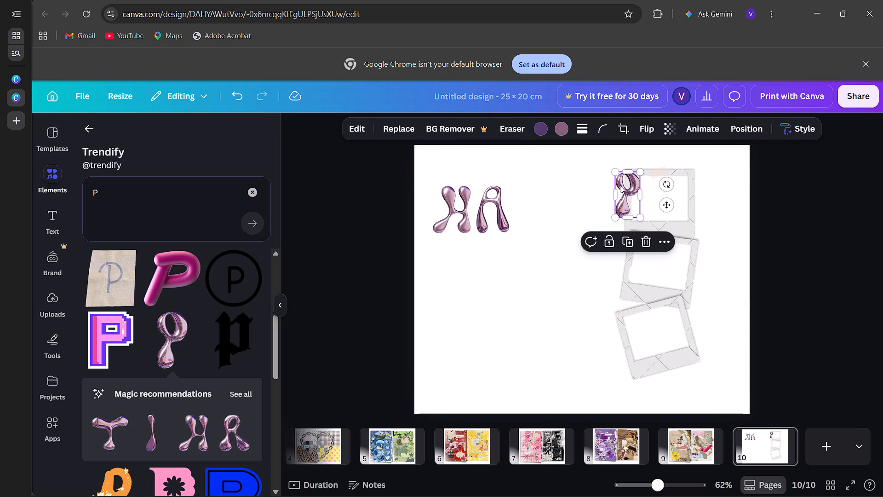
pyautogui.moveTo(620, 185); pyautogui.dragTo(518, 202)
pyautogui.click(515, 186)
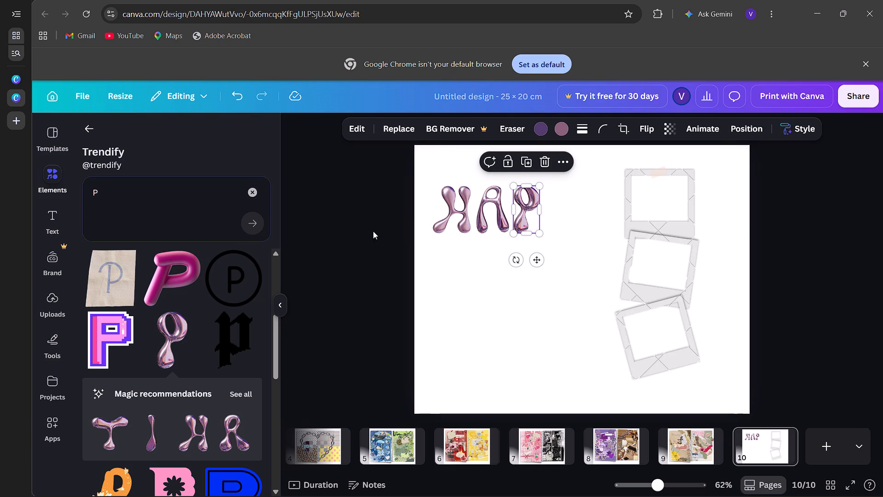
# Add a second small chrome P and align it directly after the first P.
pyautogui.click(177, 347)
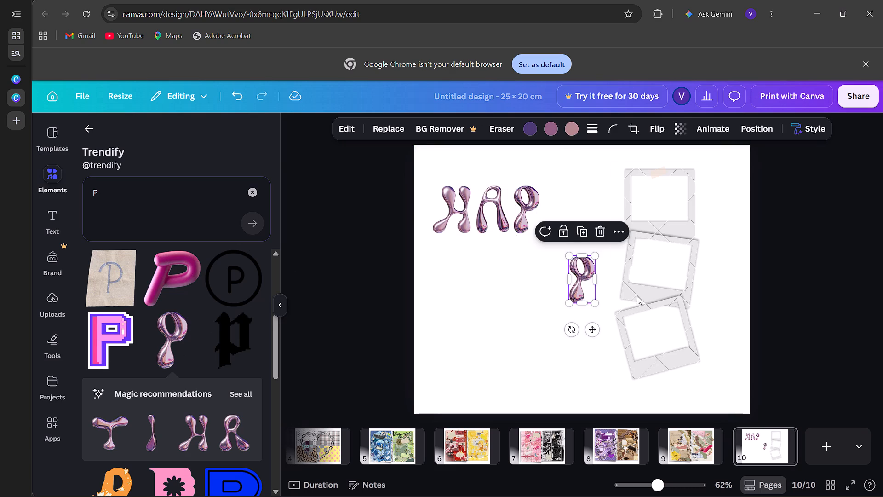
pyautogui.moveTo(578, 278); pyautogui.dragTo(553, 208)
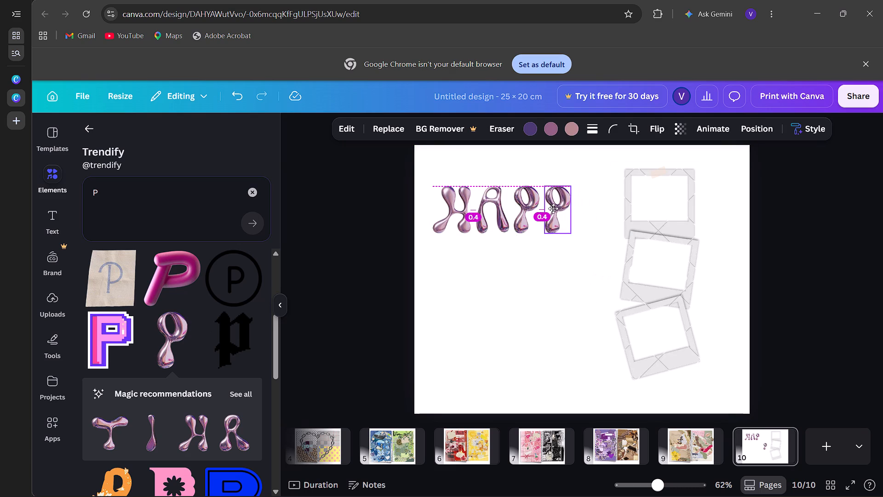
pyautogui.moveTo(553, 208); pyautogui.dragTo(552, 208)
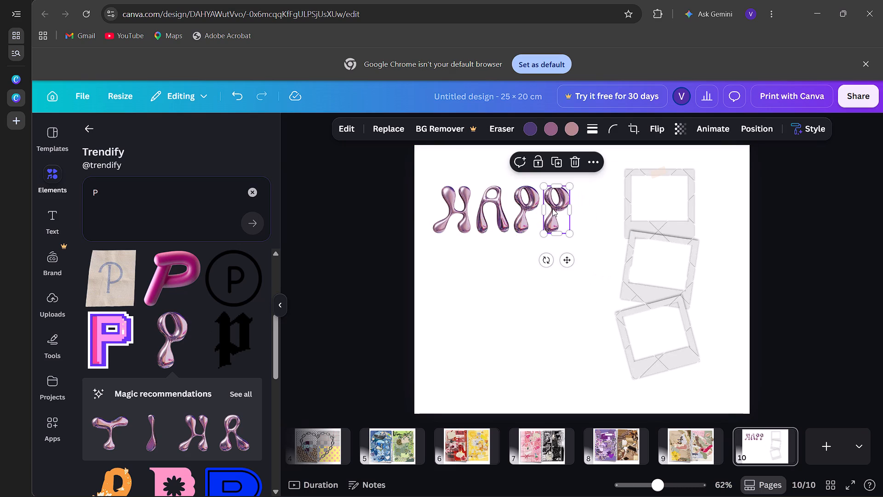
# Search Trendify's elements for "Y" and add the matching pink-purple chrome Y to page 10.
pyautogui.scroll(-4, 151, 386)
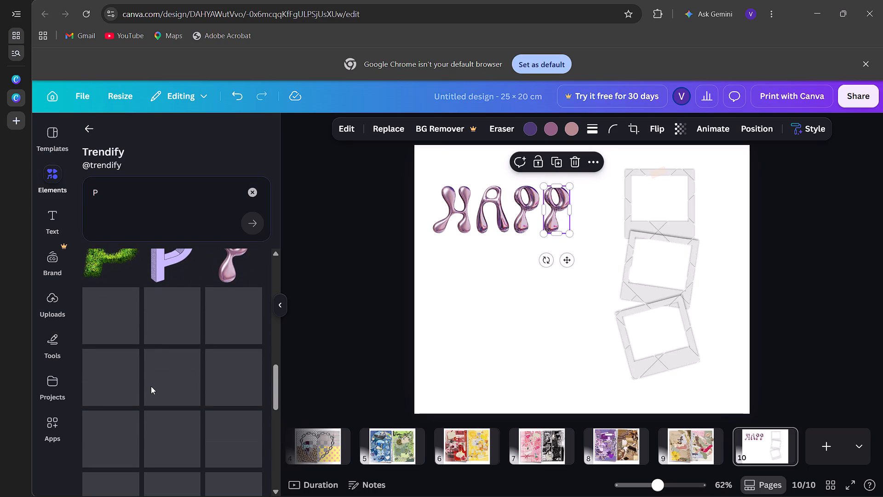
pyautogui.scroll(-1, 151, 386)
pyautogui.click(168, 195)
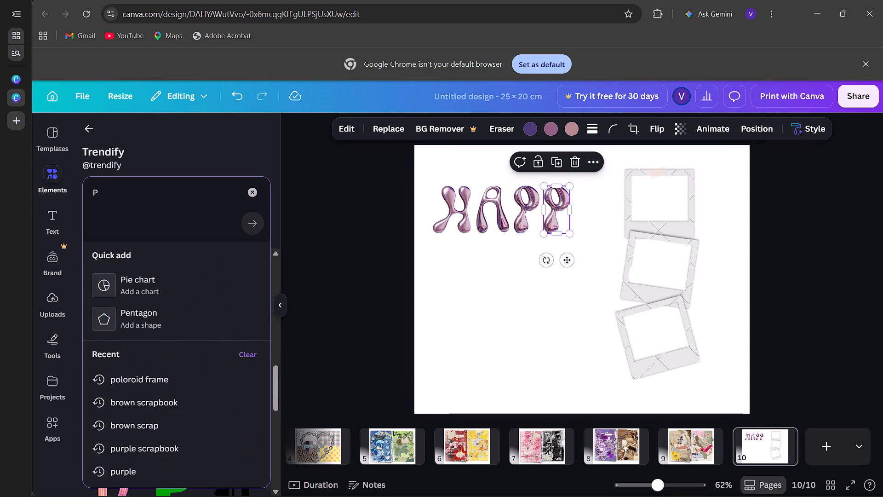
pyautogui.press('BackSpace')
pyautogui.press('y')
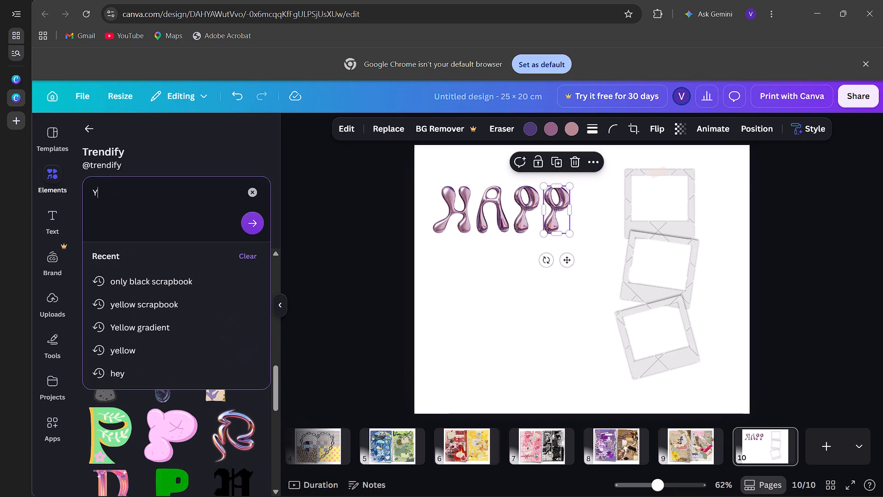
pyautogui.press('Return')
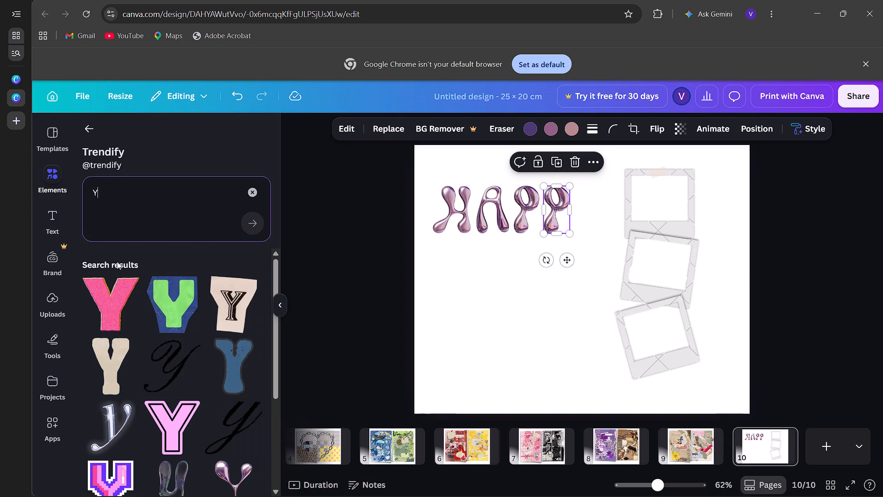
pyautogui.scroll(-1, 225, 462)
pyautogui.click(234, 385)
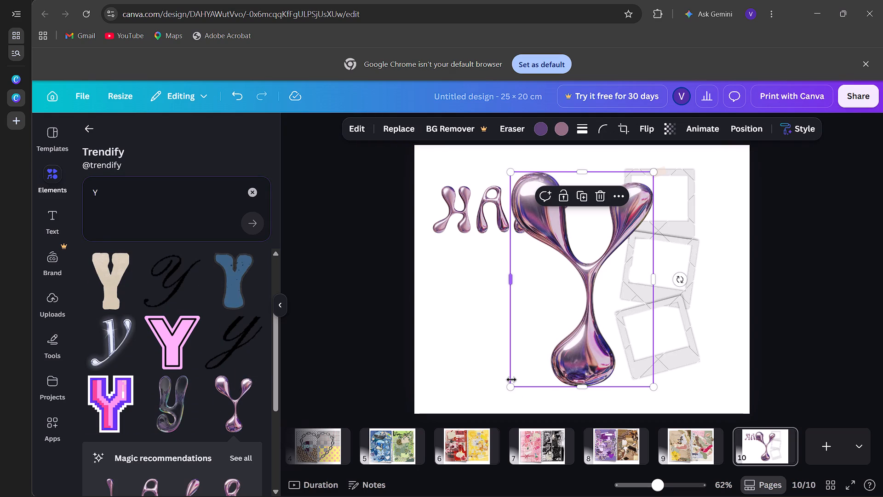
# Place the chrome Y after the second P, sized to the same height as the other letters to complete "HAPPY".
pyautogui.moveTo(511, 386); pyautogui.dragTo(653, 225)
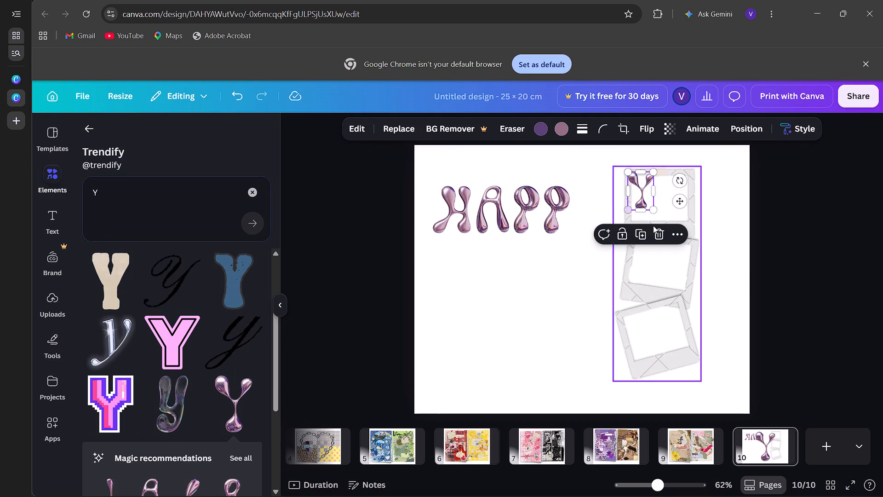
pyautogui.moveTo(642, 191); pyautogui.dragTo(585, 214)
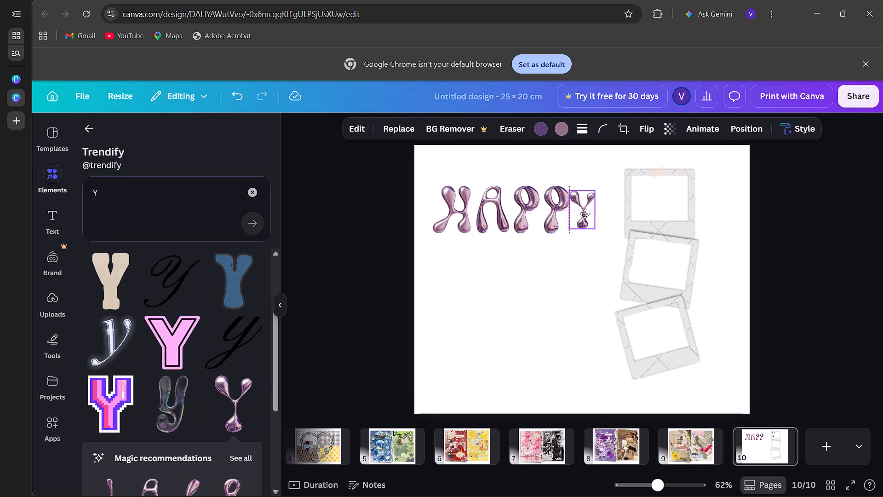
pyautogui.moveTo(585, 214); pyautogui.dragTo(588, 214)
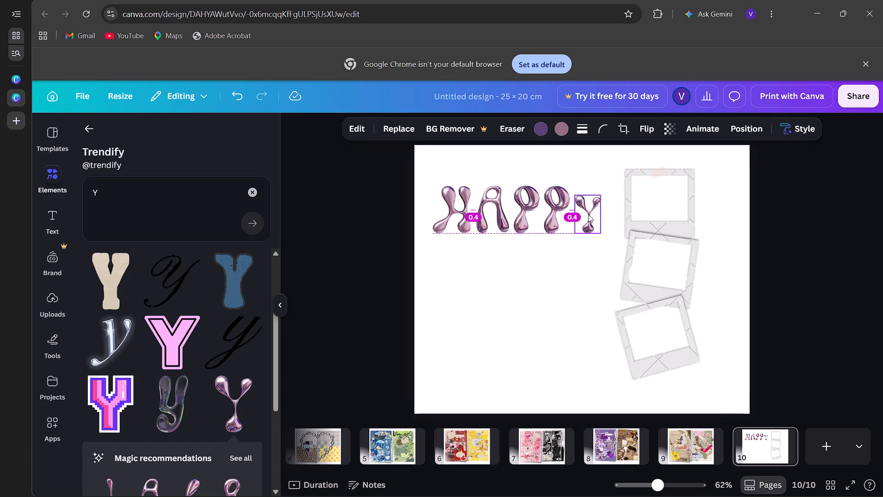
pyautogui.moveTo(597, 195); pyautogui.dragTo(601, 189)
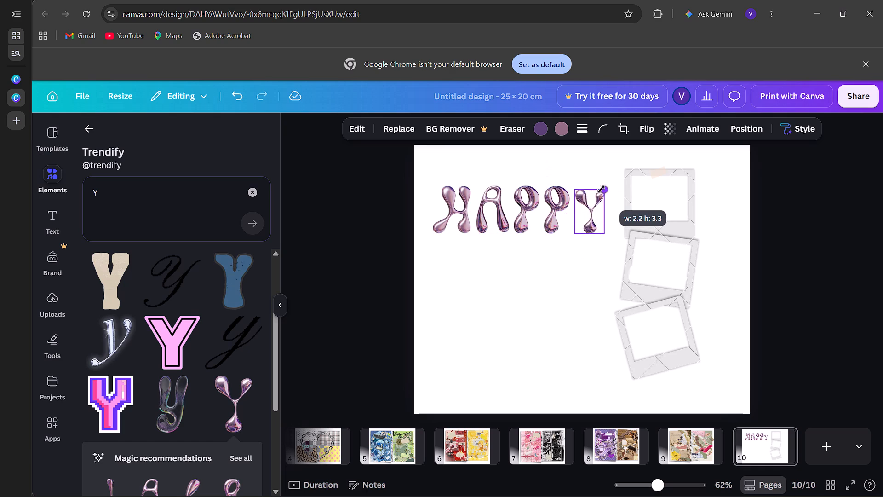
pyautogui.moveTo(601, 189); pyautogui.dragTo(603, 186)
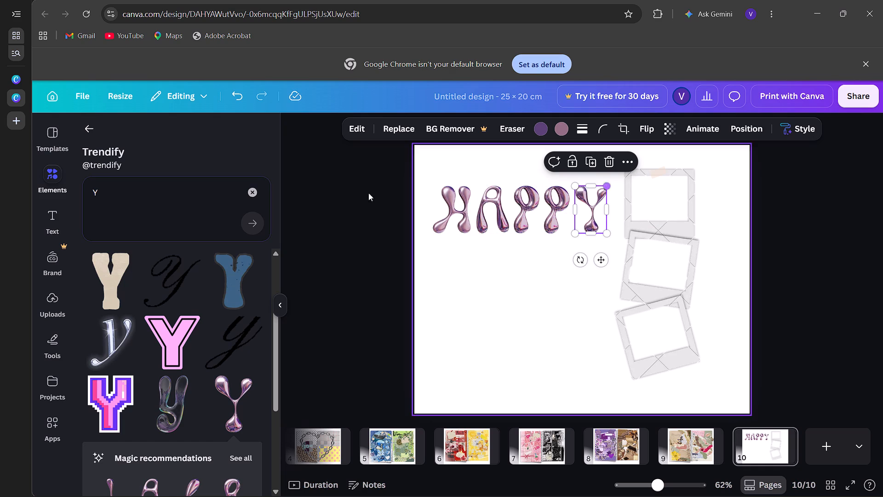
# Search Trendify's elements for "B" and add the matching pink-purple chrome B to page 10.
pyautogui.click(170, 190)
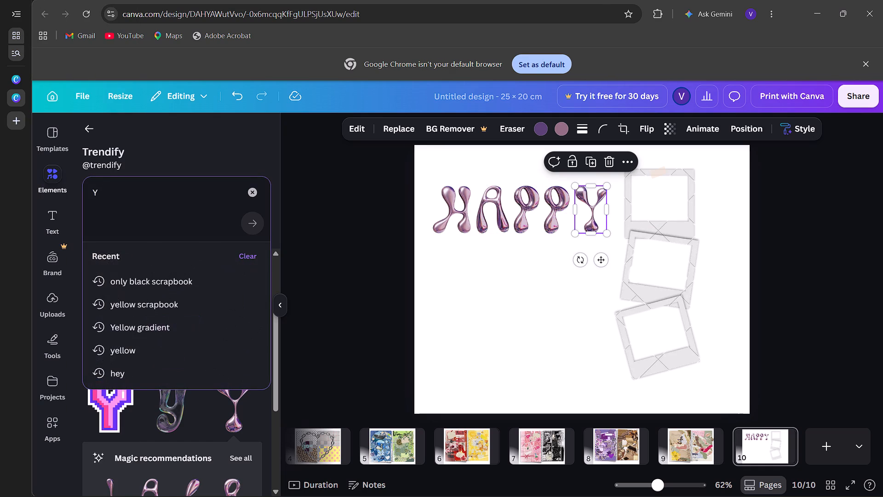
pyautogui.press('BackSpace')
pyautogui.press('b')
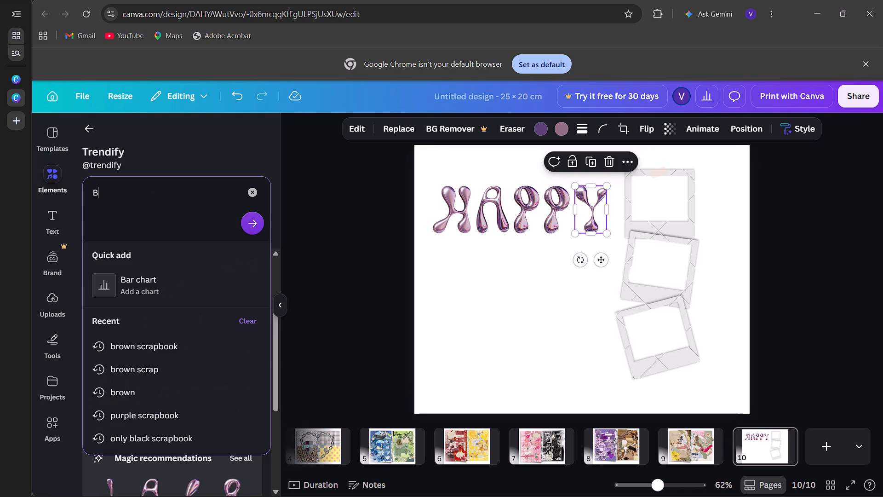
pyautogui.press('Return')
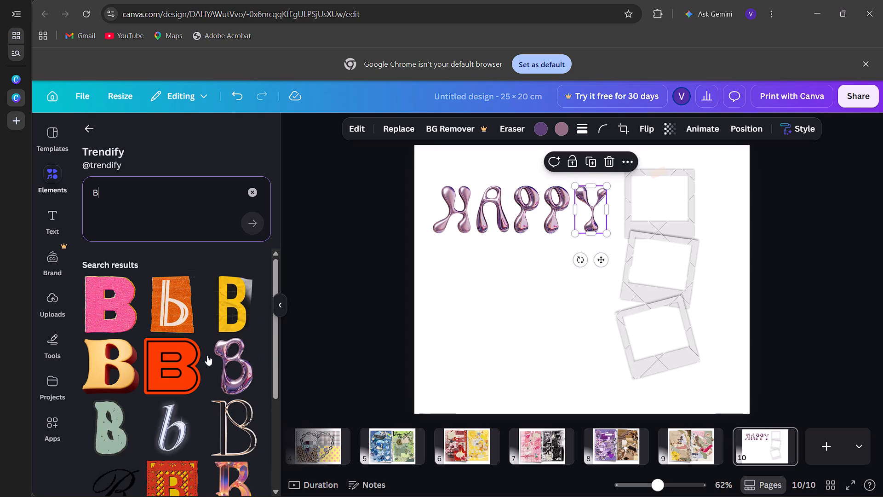
pyautogui.click(234, 366)
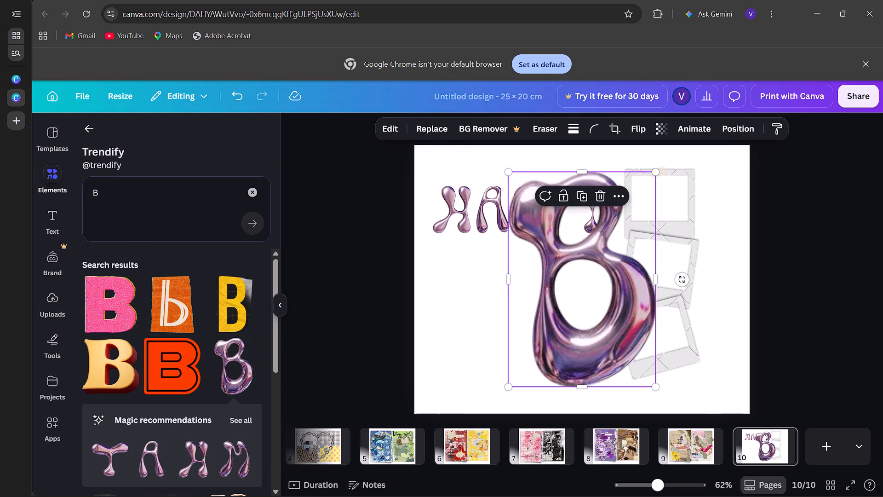
# Search Trendify's elements for "I" and add the matching pink-purple chrome I to page 10.
pyautogui.click(122, 192)
pyautogui.press('BackSpace')
pyautogui.press('i')
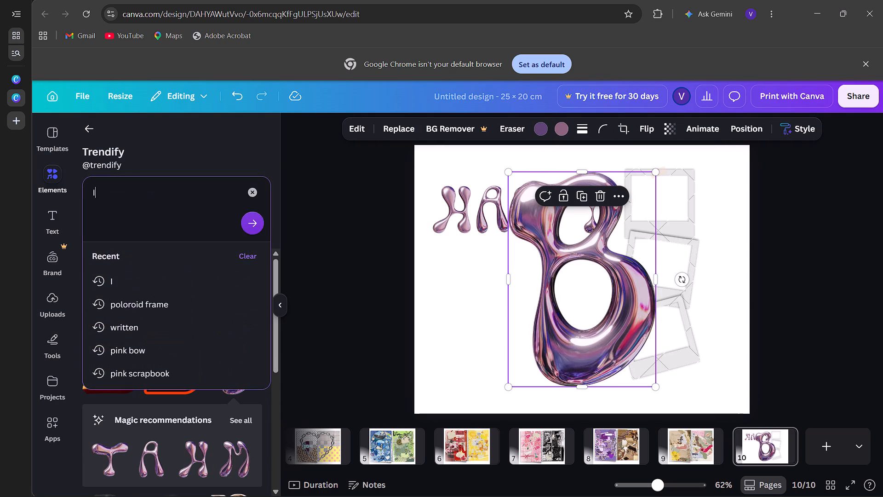
pyautogui.press('Return')
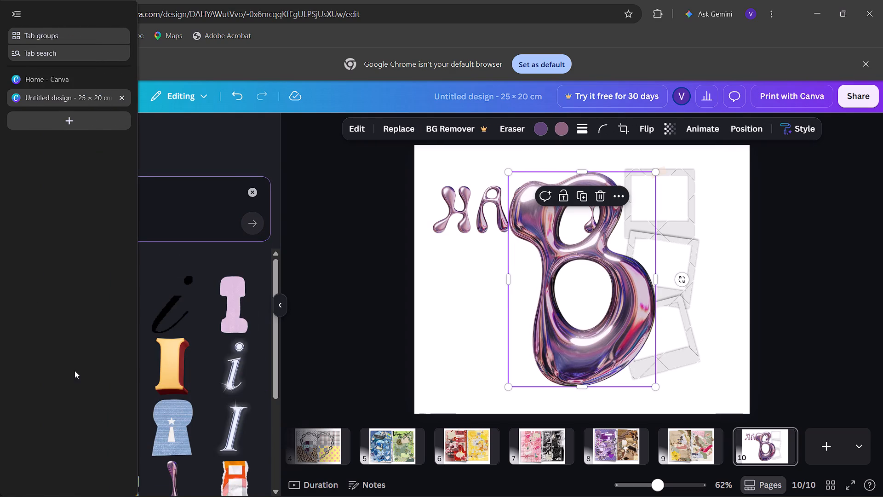
pyautogui.click(177, 474)
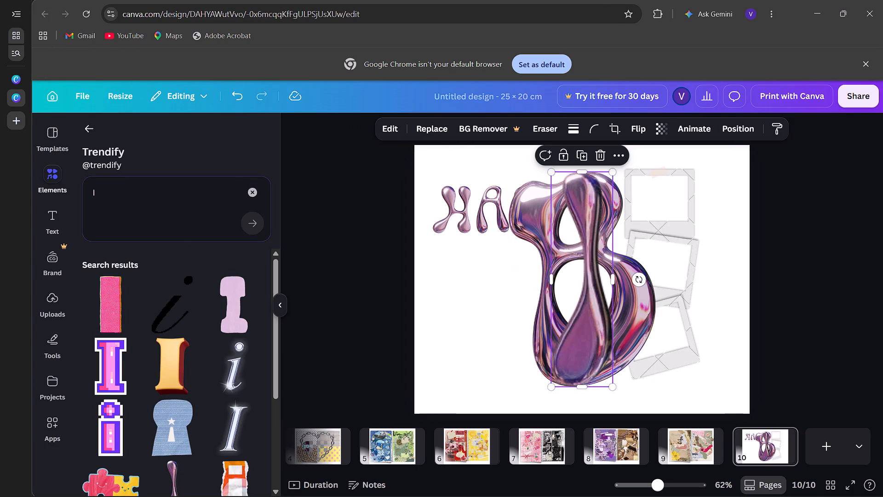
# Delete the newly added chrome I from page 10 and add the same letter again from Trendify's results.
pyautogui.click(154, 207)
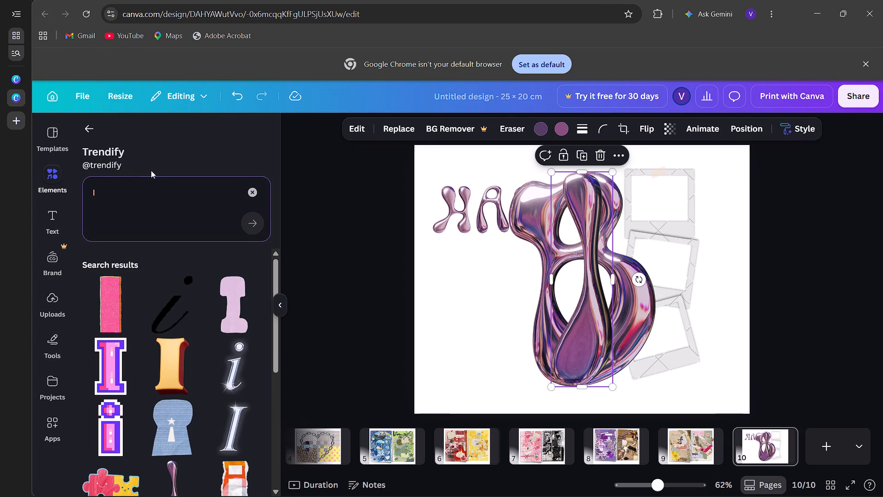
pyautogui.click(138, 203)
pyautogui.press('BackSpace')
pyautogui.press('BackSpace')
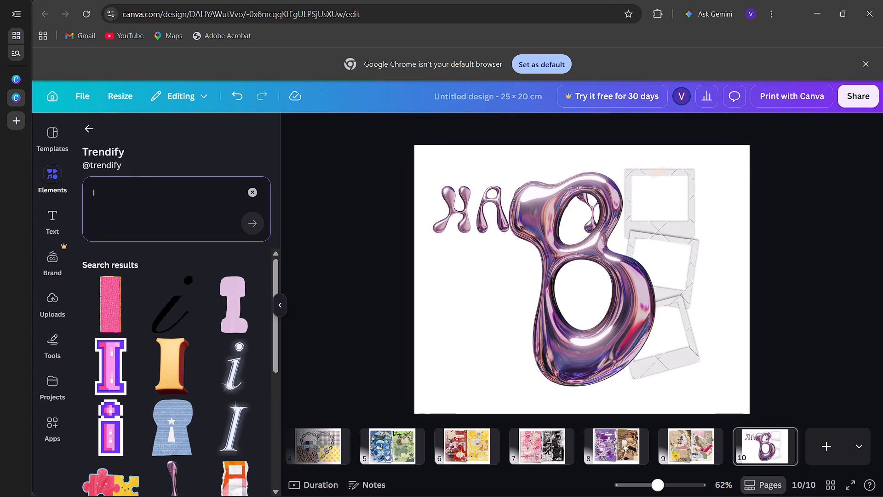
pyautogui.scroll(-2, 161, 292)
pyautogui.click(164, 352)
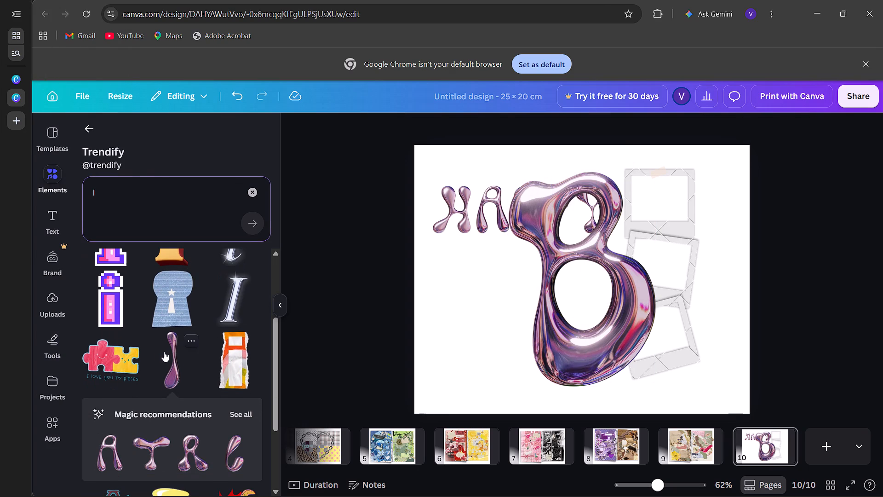
# Add the matching chrome R and T from the recommendations under the chrome I to page 10.
pyautogui.click(194, 449)
pyautogui.click(153, 452)
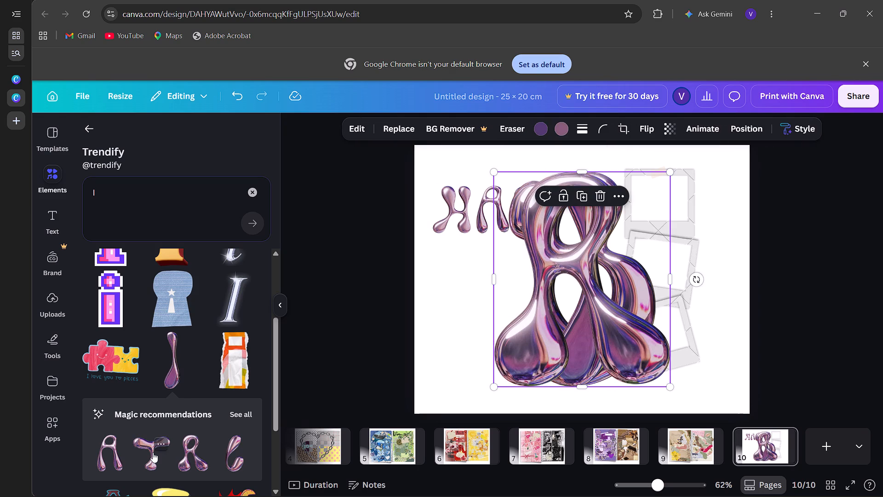
# Duplicate the chrome H of "HAPPY" to get a second H for "BIRTHDAY".
pyautogui.scroll(-5, 153, 452)
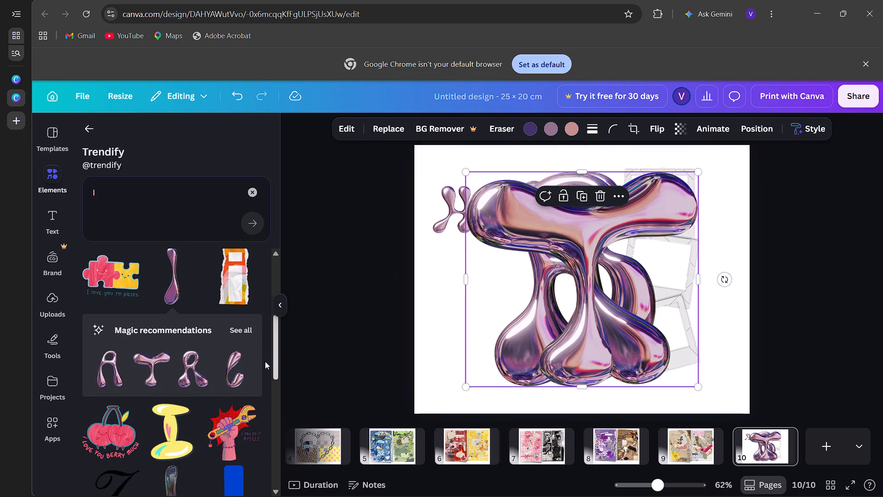
pyautogui.click(452, 227)
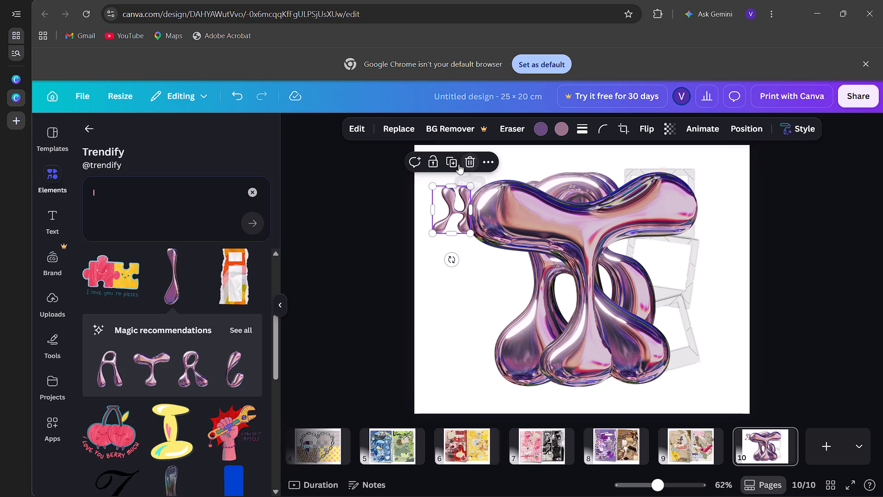
pyautogui.click(454, 163)
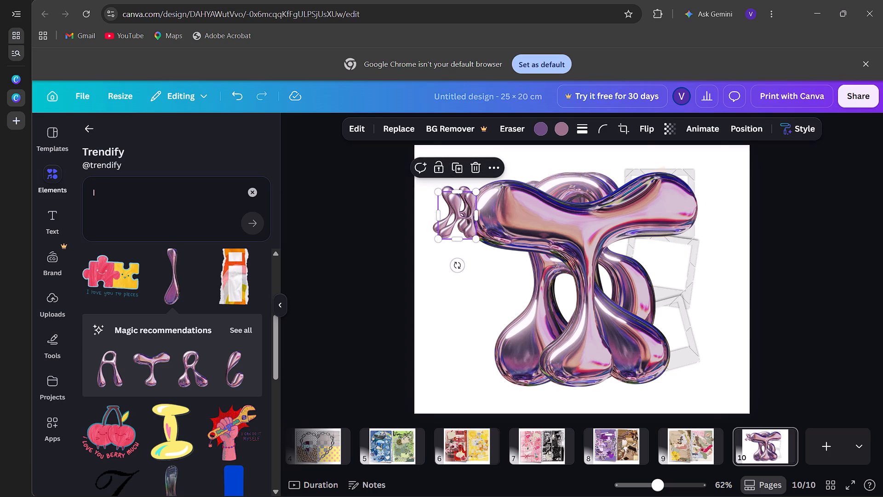
# Search Trendify's elements for "D" and add the matching pink-purple chrome D to page 10.
pyautogui.click(126, 198)
pyautogui.press('BackSpace')
pyautogui.press('BackSpace')
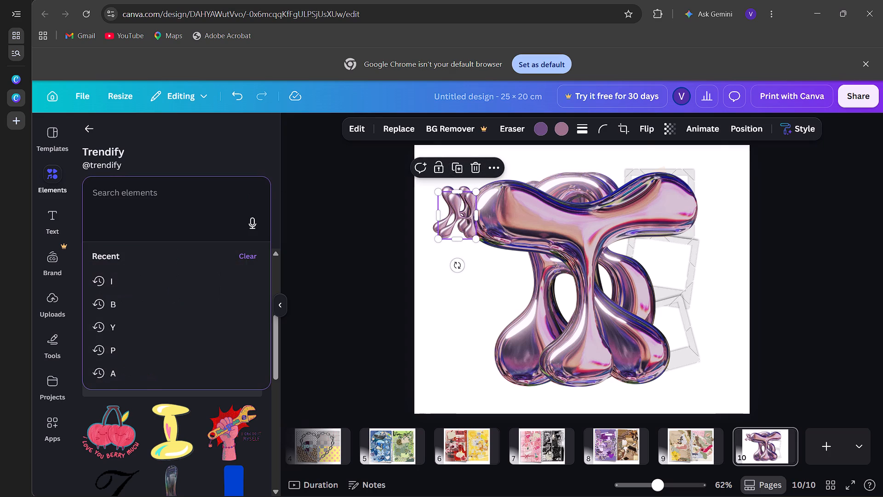
pyautogui.press('d')
pyautogui.press('Return')
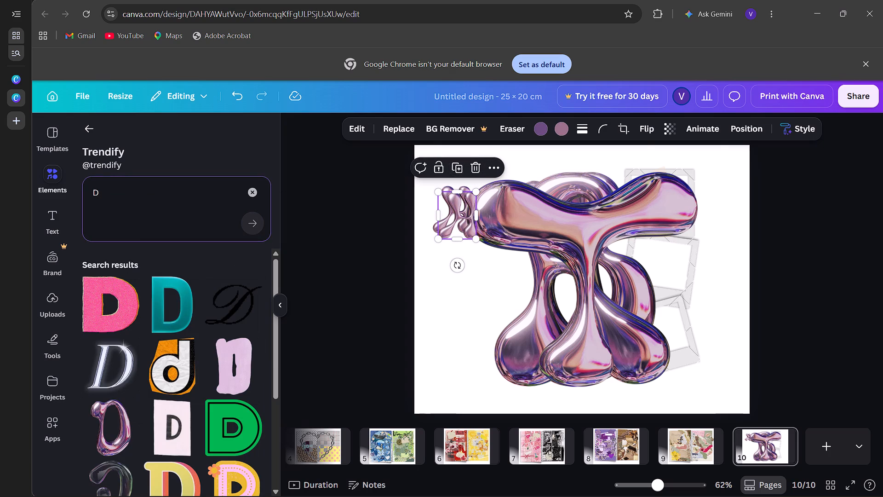
pyautogui.click(117, 419)
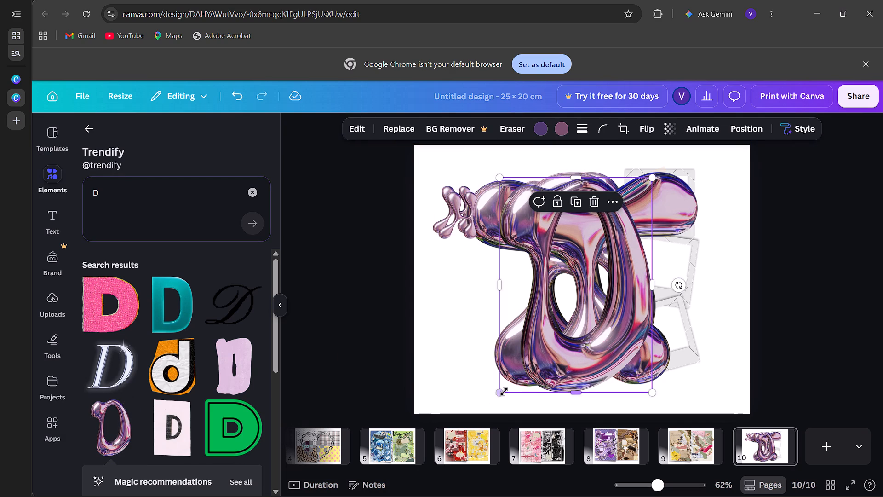
# Shrink the oversized chrome D, T, R and I to roughly the size of the "HAPPY" letters or smaller.
pyautogui.moveTo(503, 392); pyautogui.dragTo(631, 225)
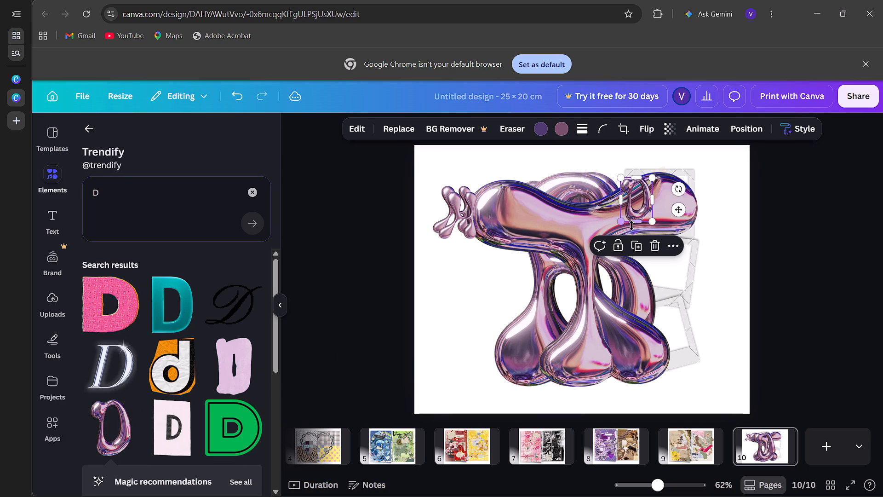
pyautogui.click(535, 355)
pyautogui.moveTo(467, 382); pyautogui.dragTo(704, 245)
pyautogui.click(552, 288)
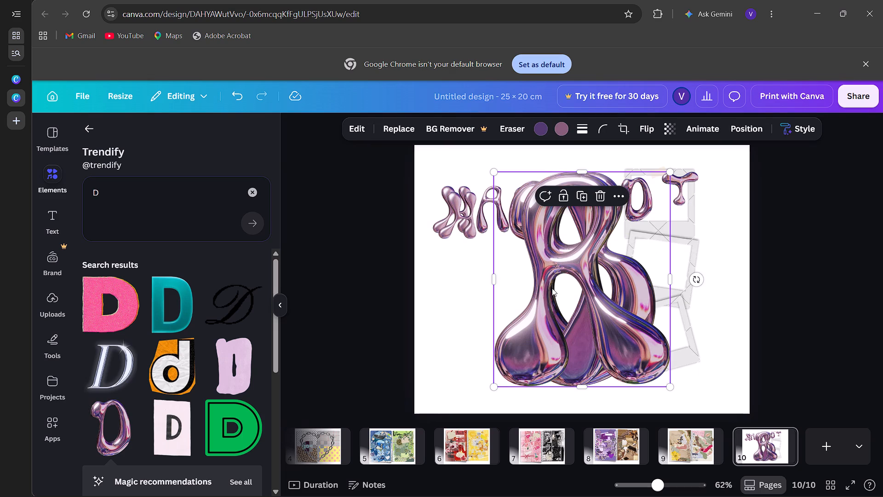
pyautogui.moveTo(493, 388); pyautogui.dragTo(621, 259)
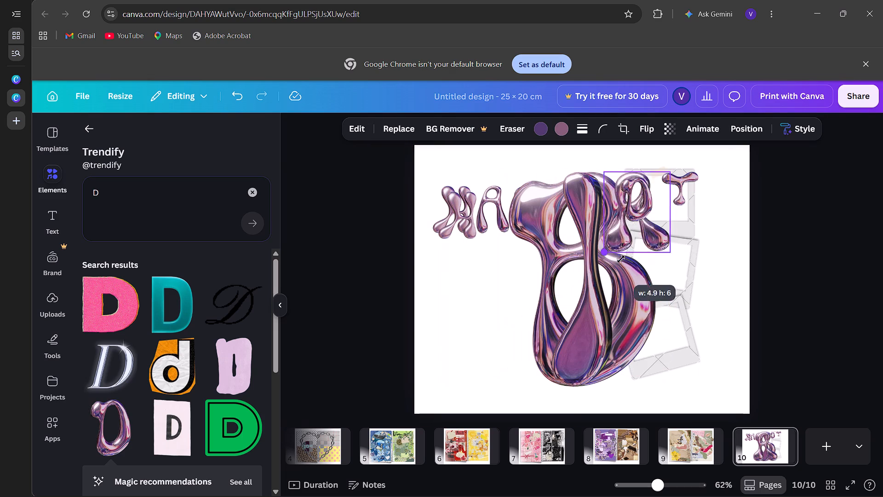
pyautogui.moveTo(621, 259); pyautogui.dragTo(664, 208)
pyautogui.click(579, 317)
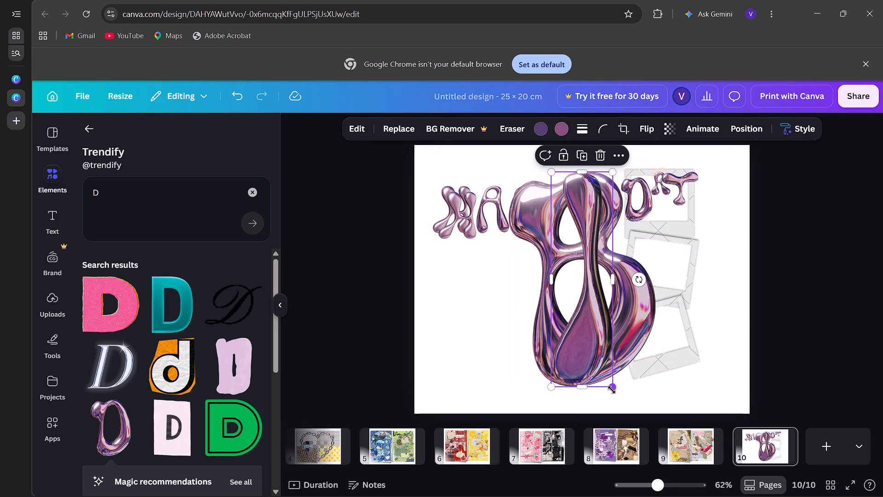
pyautogui.moveTo(612, 390); pyautogui.dragTo(543, 214)
# Shrink the chrome B to about the height of the "HAPPY" letters and place it below the H to start a second line.
pyautogui.click(600, 295)
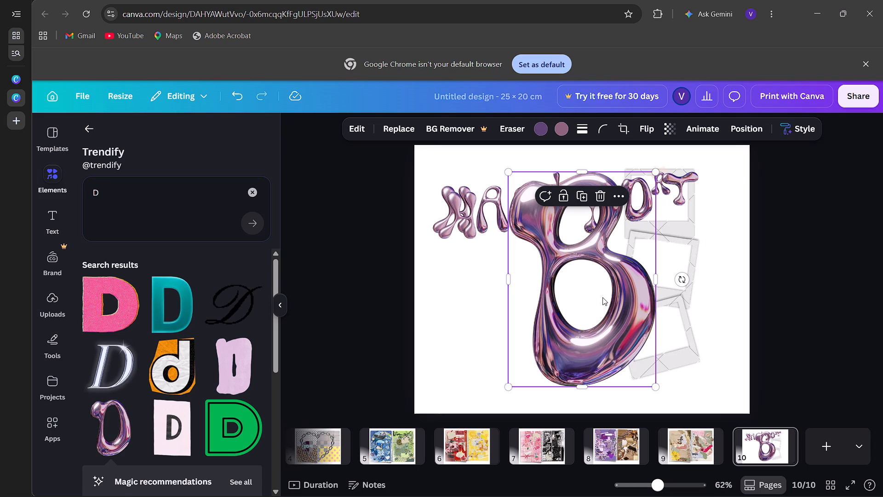
pyautogui.moveTo(660, 388); pyautogui.dragTo(655, 381)
pyautogui.click(655, 381)
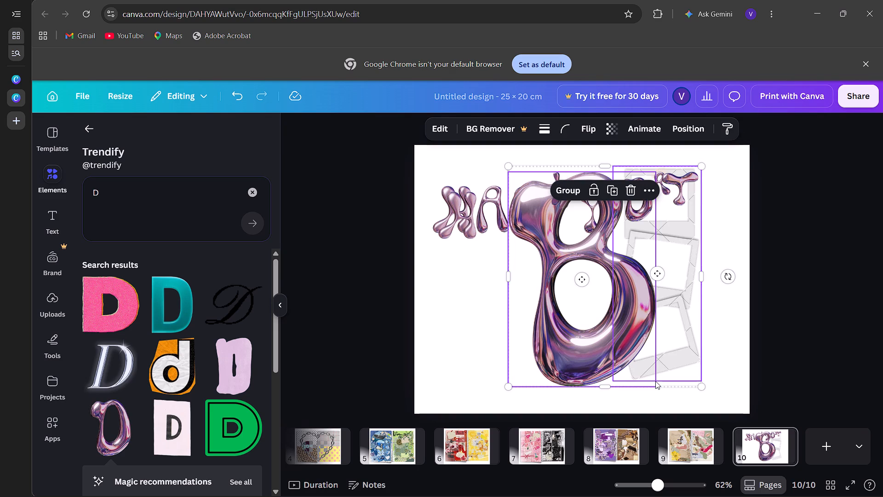
pyautogui.click(643, 383)
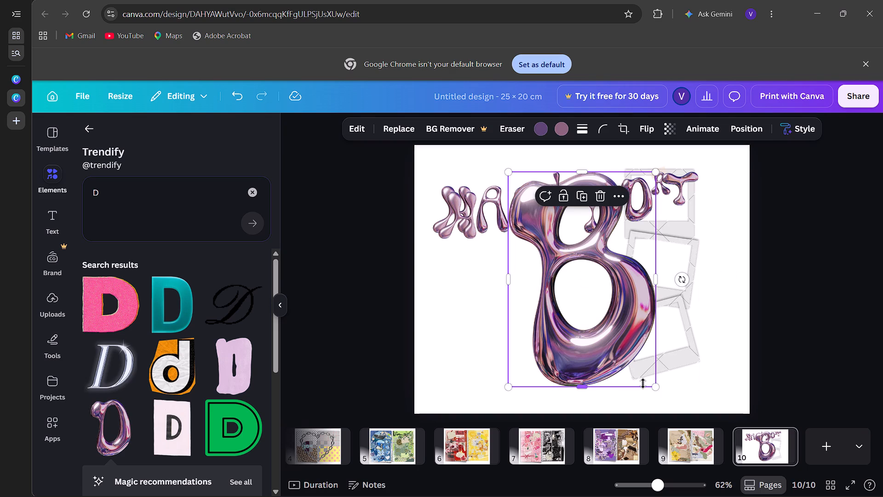
pyautogui.moveTo(655, 389); pyautogui.dragTo(538, 256)
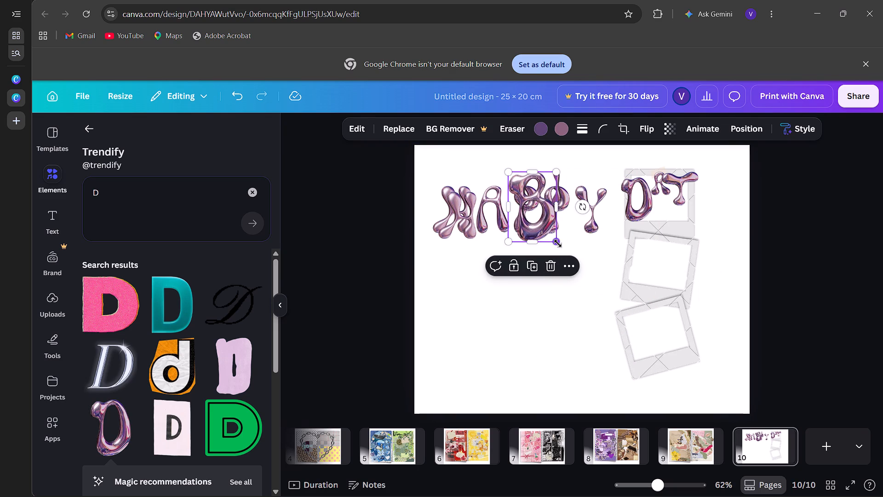
pyautogui.moveTo(558, 243); pyautogui.dragTo(535, 213)
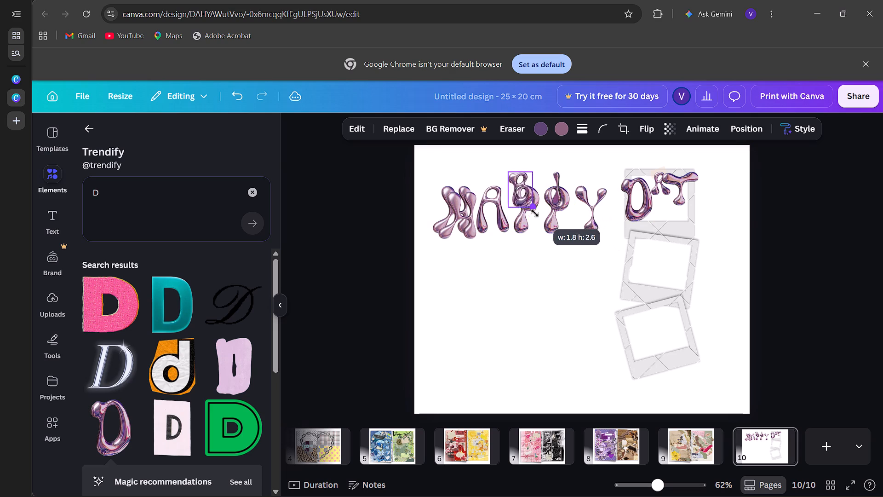
pyautogui.moveTo(535, 213); pyautogui.dragTo(536, 229)
pyautogui.moveTo(529, 191); pyautogui.dragTo(525, 204)
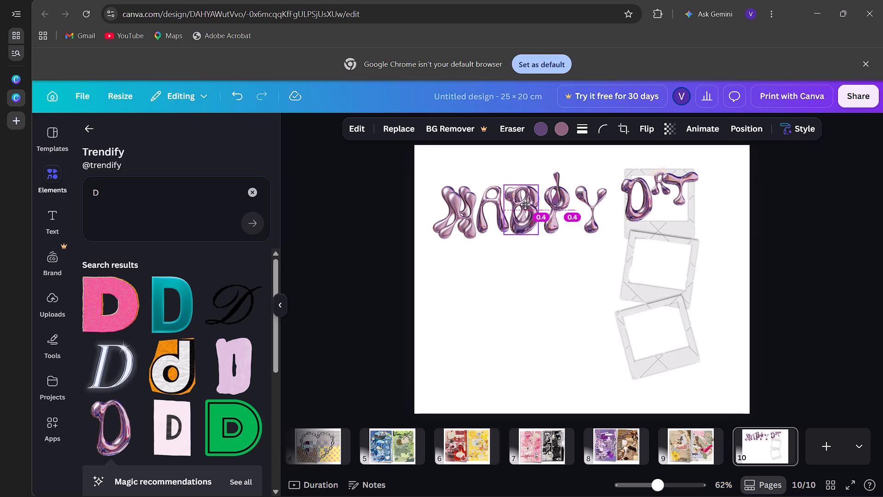
pyautogui.moveTo(525, 204); pyautogui.dragTo(456, 211)
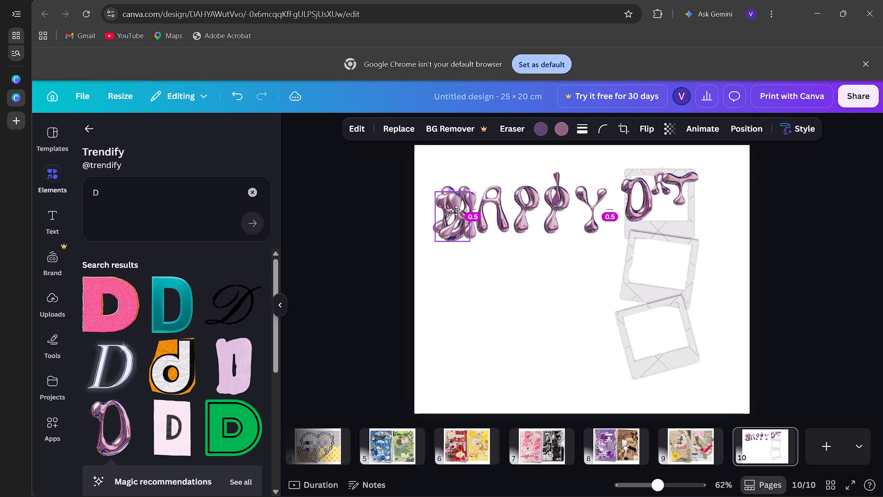
pyautogui.moveTo(456, 211); pyautogui.dragTo(473, 306)
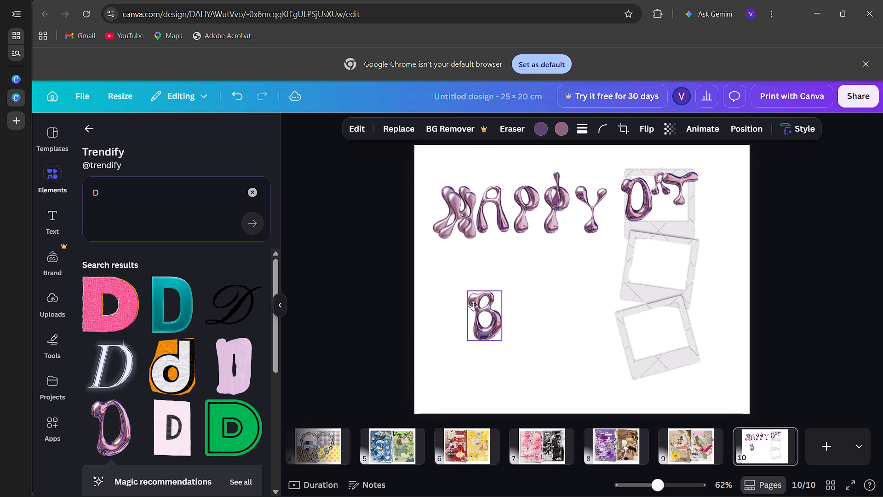
pyautogui.moveTo(473, 306); pyautogui.dragTo(462, 271)
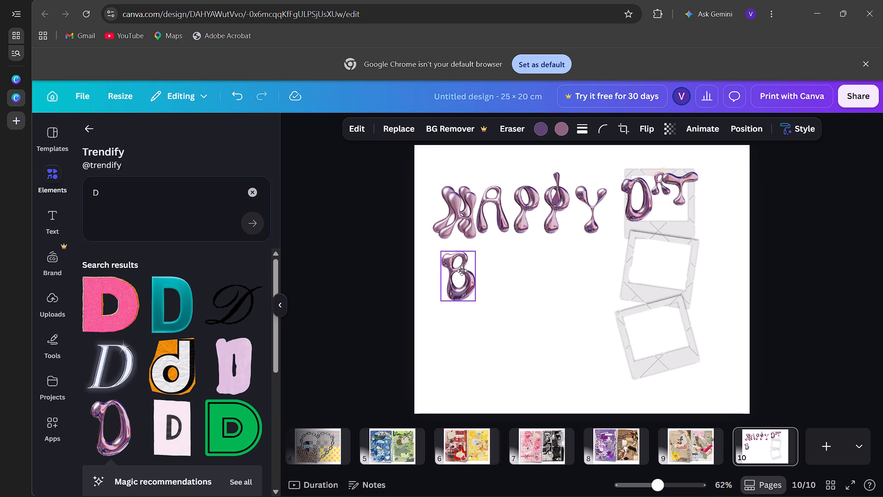
pyautogui.moveTo(462, 271); pyautogui.dragTo(445, 275)
# Move the three-polaroid strip closer to the right edge of page 10.
pyautogui.moveTo(654, 281); pyautogui.dragTo(688, 282)
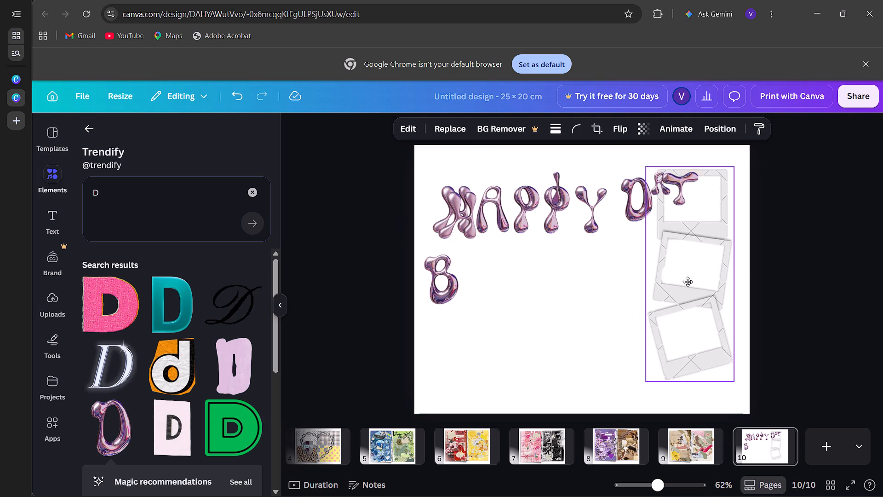
pyautogui.moveTo(688, 282); pyautogui.dragTo(688, 279)
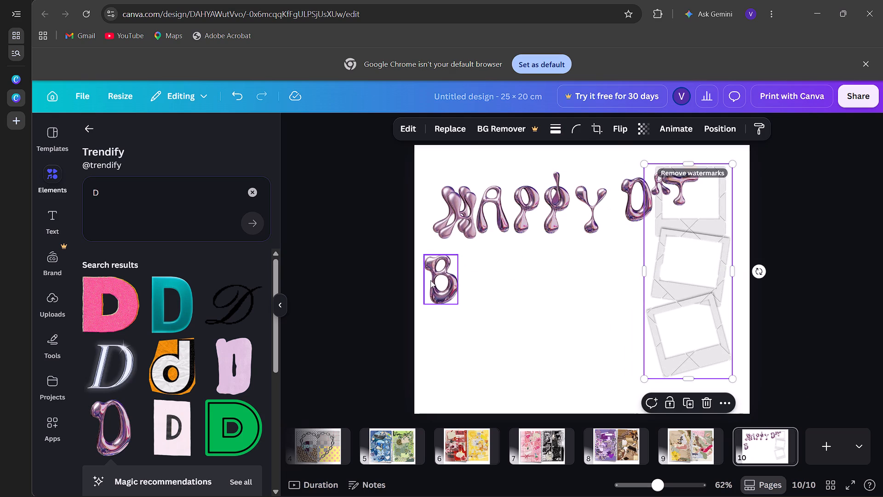
# Place the chrome I just after the B on the second line and enlarge it to match the B's height.
pyautogui.moveTo(558, 194); pyautogui.dragTo(487, 286)
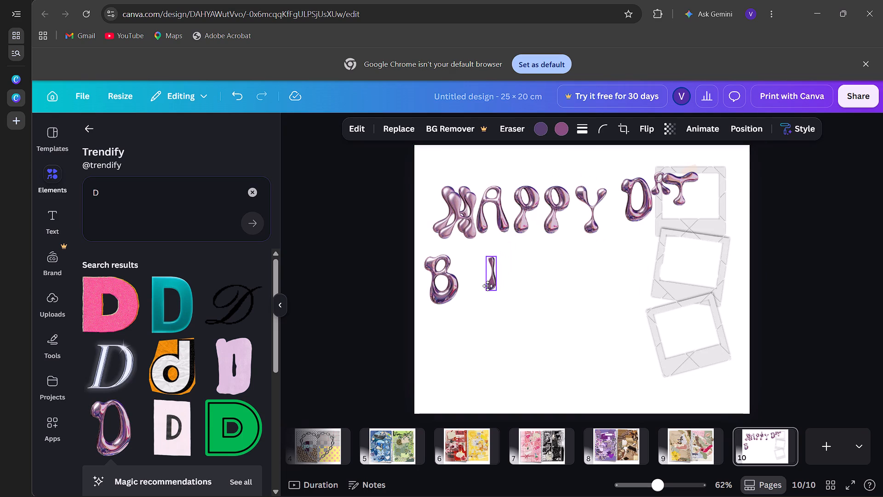
pyautogui.moveTo(487, 286); pyautogui.dragTo(475, 289)
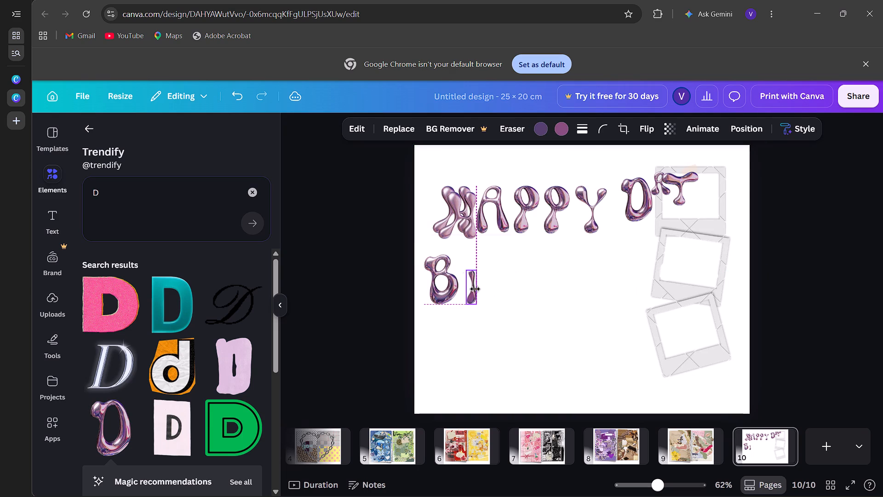
pyautogui.moveTo(470, 271); pyautogui.dragTo(461, 252)
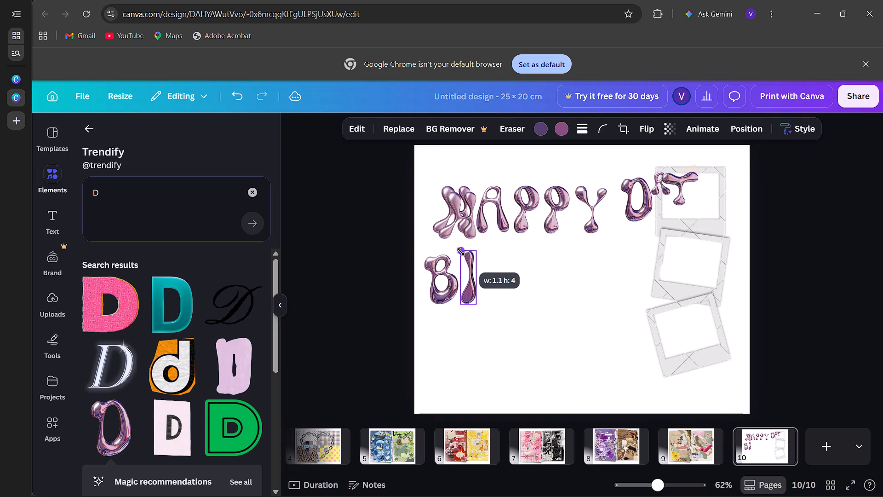
pyautogui.moveTo(461, 252); pyautogui.dragTo(462, 254)
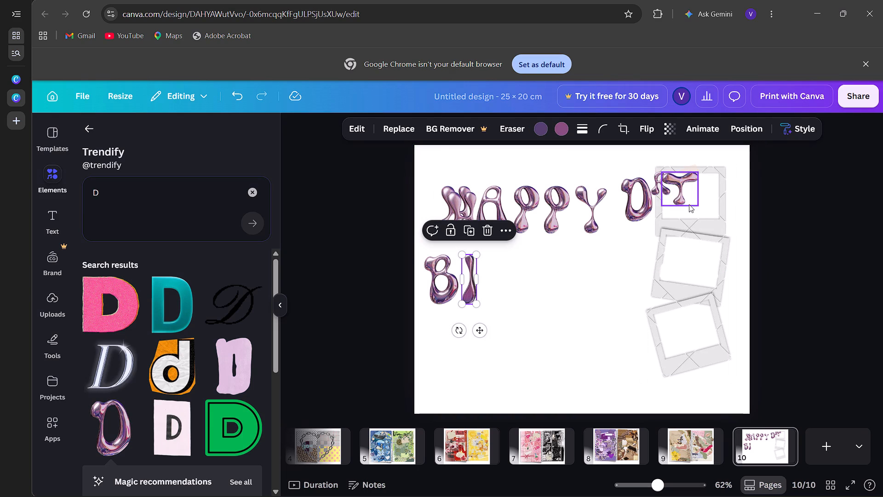
# Place the chrome R after the I on the second line, enlarged to the same height with a small gap between them.
pyautogui.moveTo(659, 185); pyautogui.dragTo(496, 299)
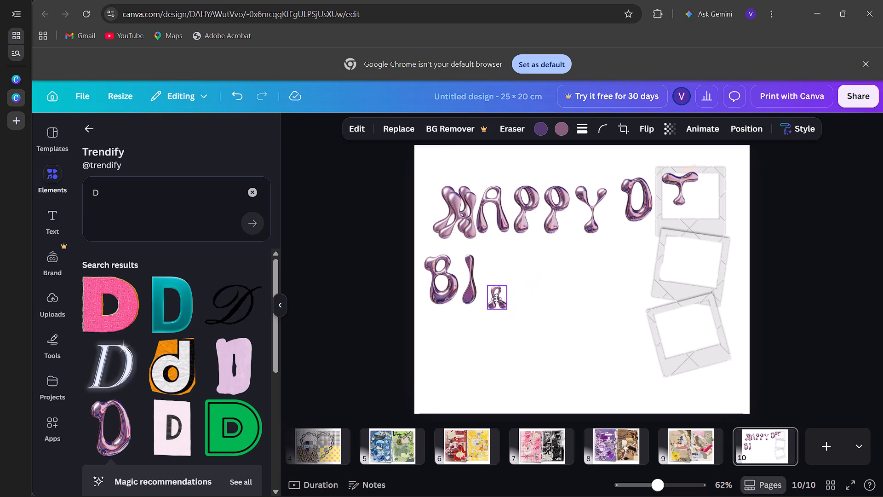
pyautogui.moveTo(496, 299); pyautogui.dragTo(496, 296)
pyautogui.moveTo(489, 280); pyautogui.dragTo(482, 252)
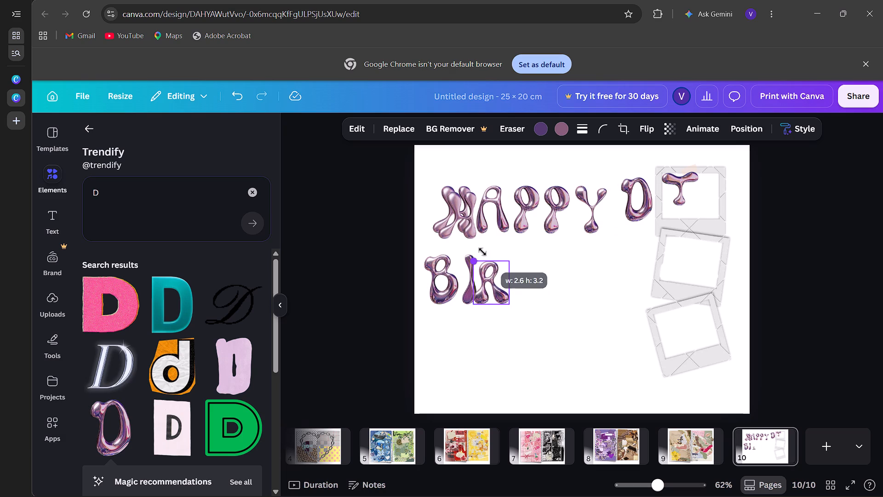
pyautogui.moveTo(482, 252); pyautogui.dragTo(480, 247)
pyautogui.moveTo(486, 279); pyautogui.dragTo(493, 280)
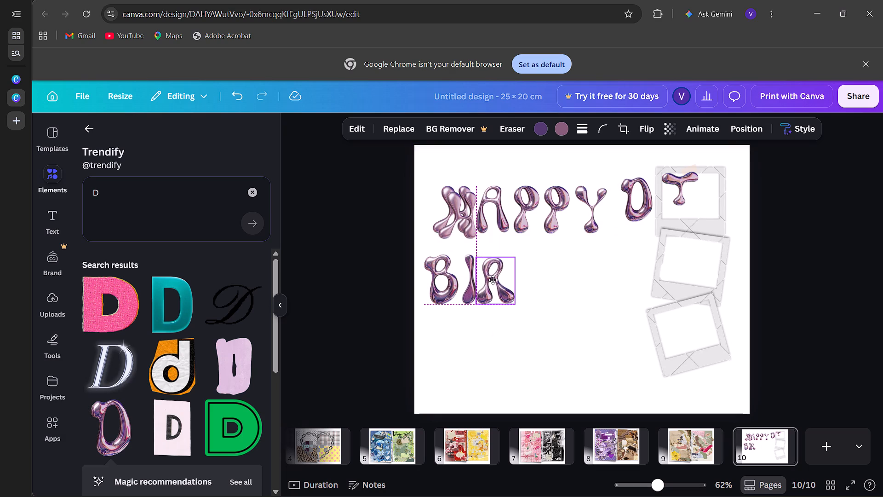
pyautogui.moveTo(493, 280); pyautogui.dragTo(499, 279)
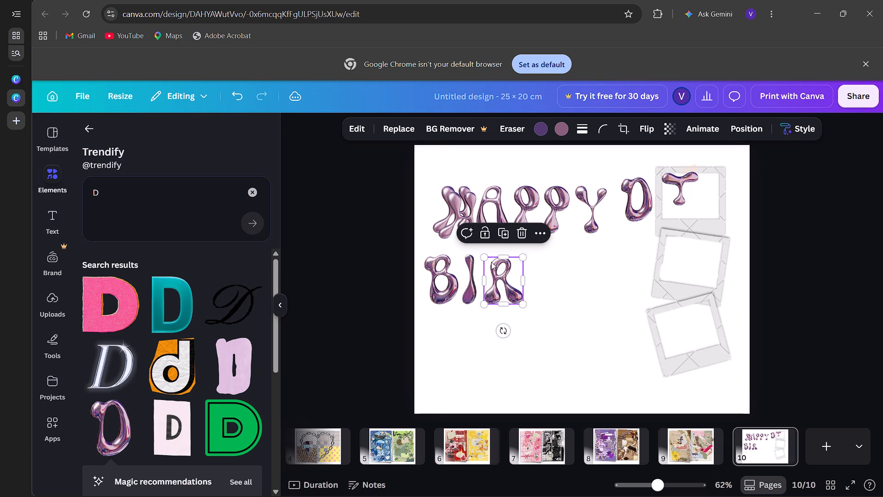
pyautogui.click(485, 257)
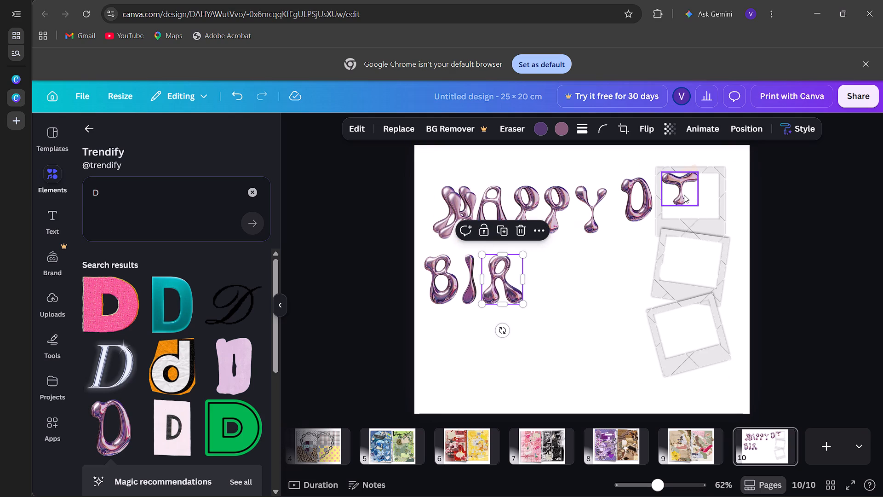
# Place the chrome T after the R on the second line and enlarge it to match the other letters' height.
pyautogui.moveTo(684, 195); pyautogui.dragTo(541, 295)
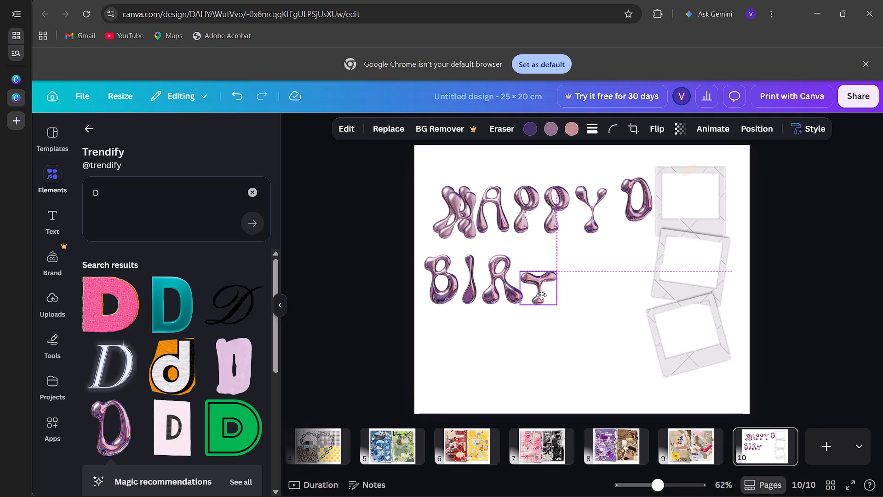
pyautogui.moveTo(541, 295); pyautogui.dragTo(551, 295)
pyautogui.moveTo(529, 275); pyautogui.dragTo(524, 259)
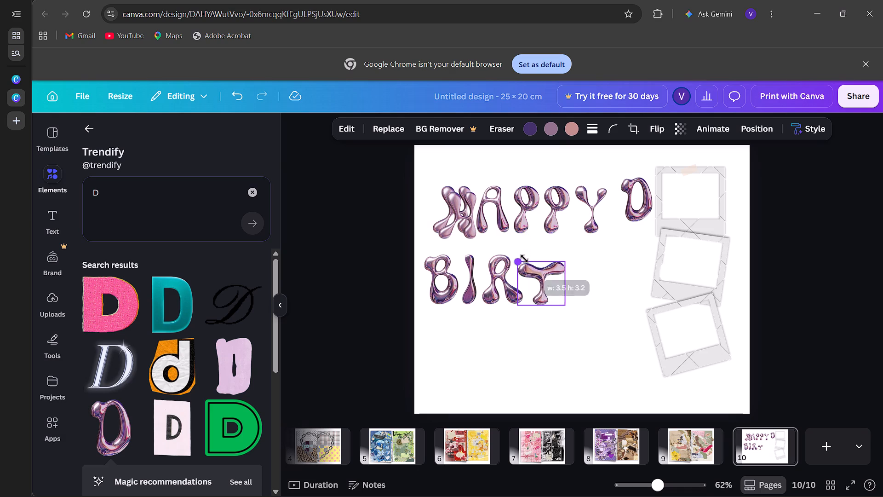
pyautogui.moveTo(524, 259); pyautogui.dragTo(525, 251)
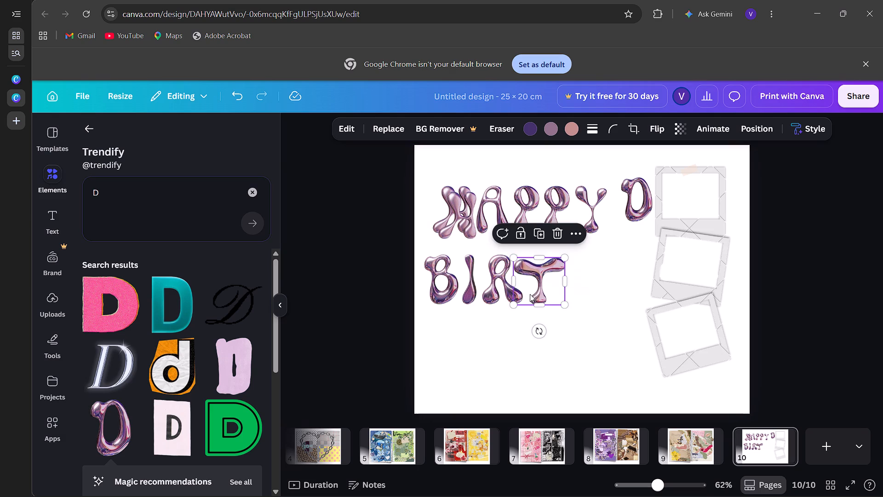
pyautogui.click(532, 290)
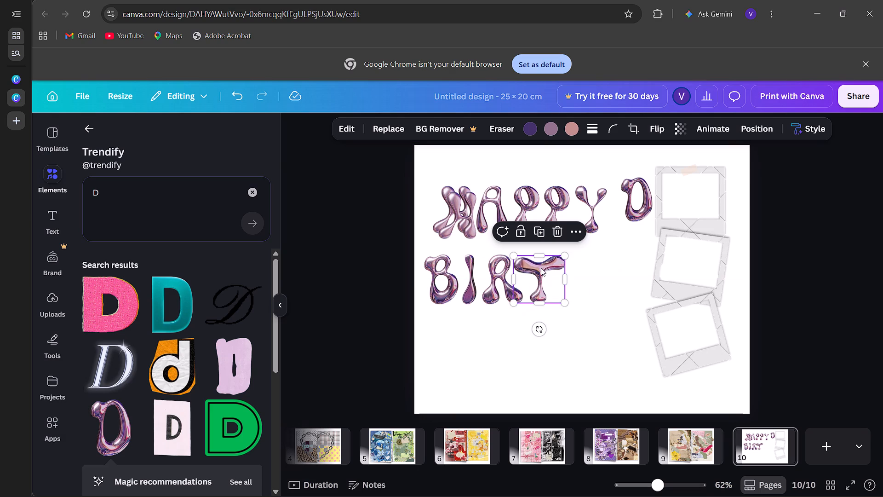
pyautogui.click(516, 254)
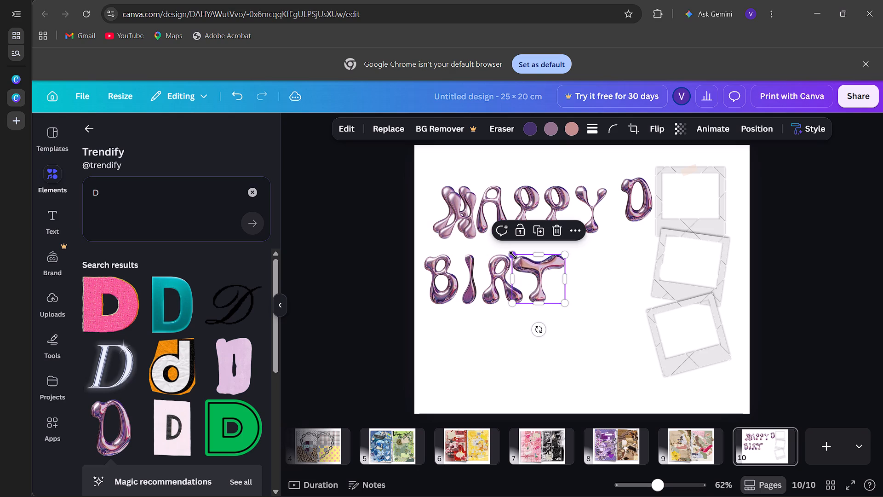
# Move the spare chrome H from the start of "HAPPY" to just after the T, completing "BIRTH" on the second line.
pyautogui.moveTo(453, 198); pyautogui.dragTo(550, 267)
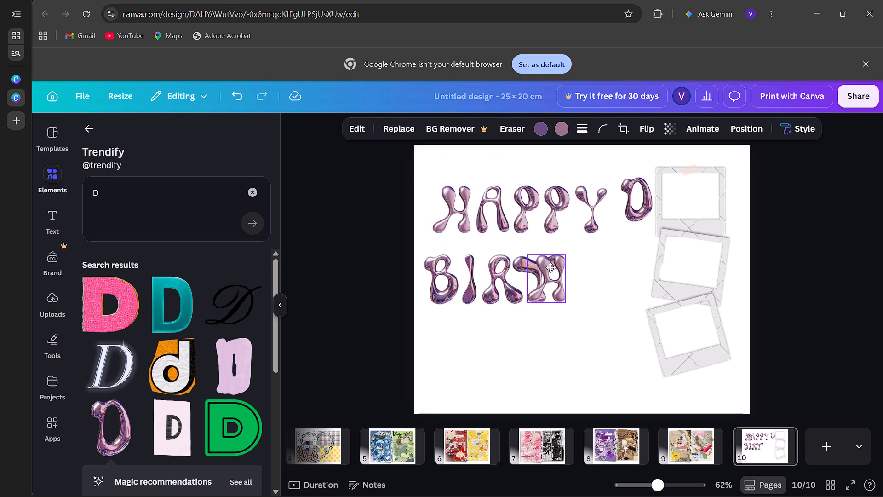
pyautogui.moveTo(550, 267); pyautogui.dragTo(581, 259)
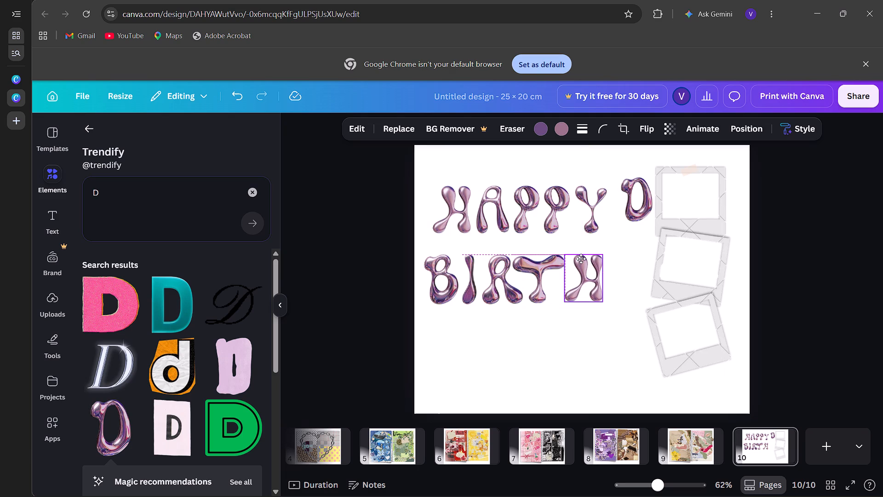
pyautogui.moveTo(581, 259); pyautogui.dragTo(581, 263)
pyautogui.click(562, 257)
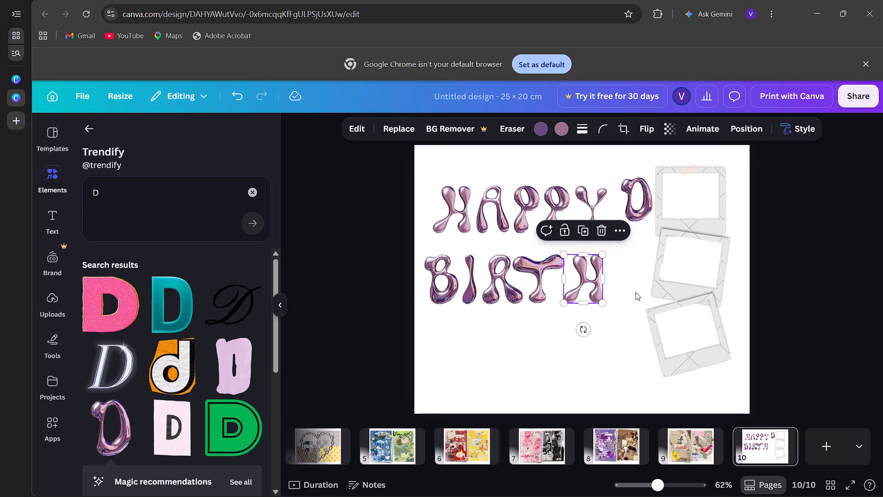
# Enlarge the chrome D to about 2.4 × 3.4 cm and place it below "BIRTH" to start a third line.
pyautogui.moveTo(645, 202); pyautogui.dragTo(629, 283)
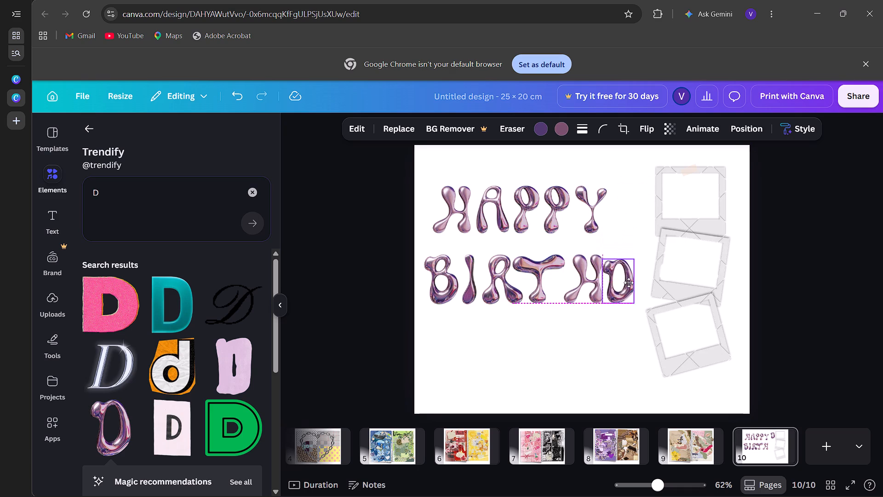
pyautogui.moveTo(629, 283); pyautogui.dragTo(636, 280)
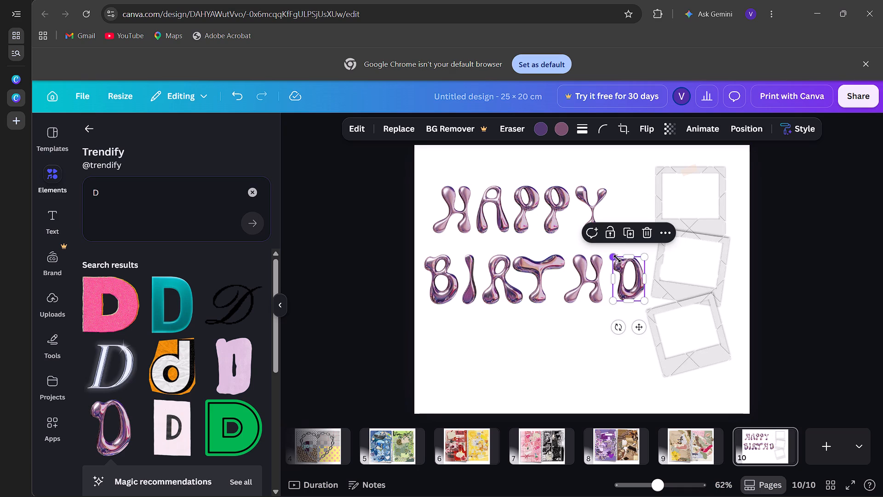
pyautogui.click(617, 259)
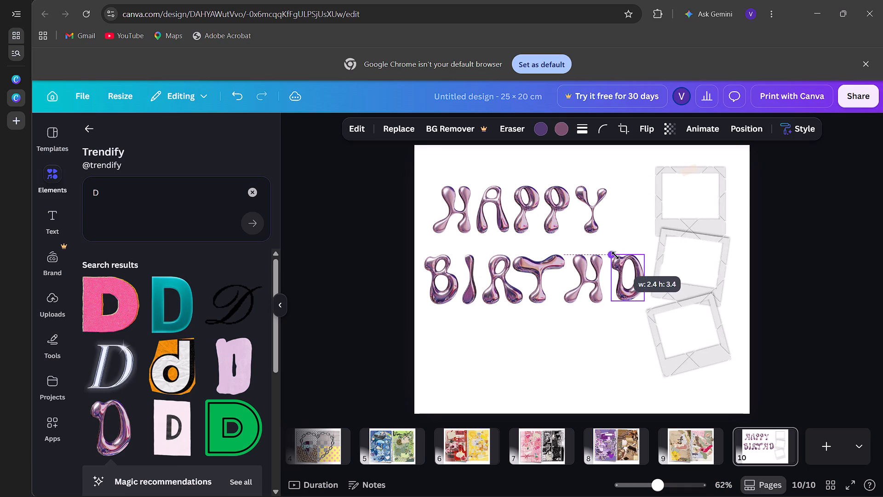
pyautogui.moveTo(627, 283); pyautogui.dragTo(487, 355)
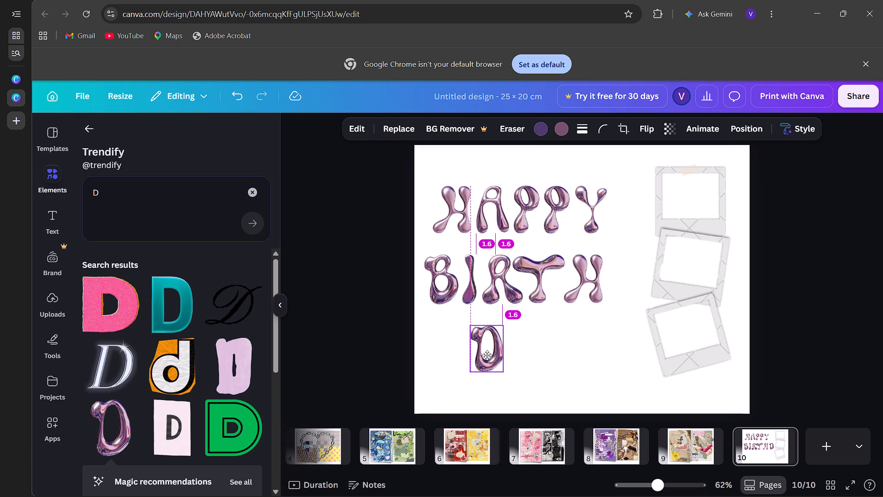
pyautogui.moveTo(487, 355); pyautogui.dragTo(488, 354)
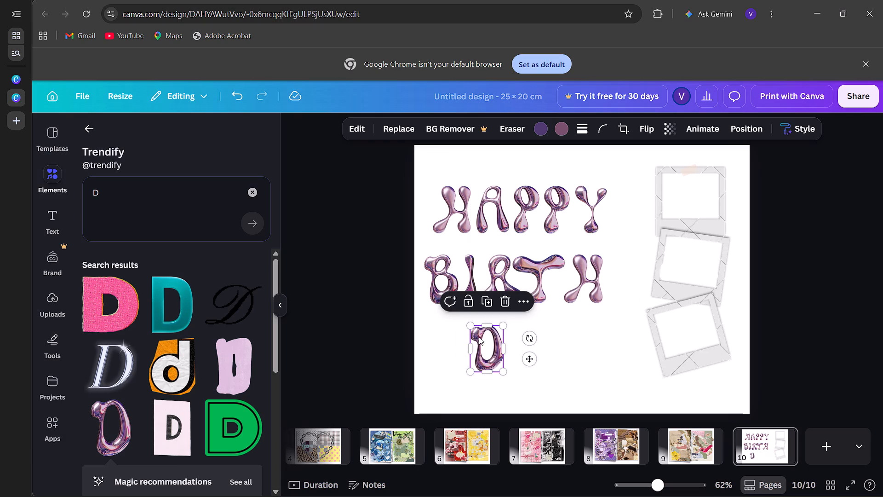
# Duplicate the chrome A of "HAPPY" and place the copy just after the D on the third line.
pyautogui.click(491, 210)
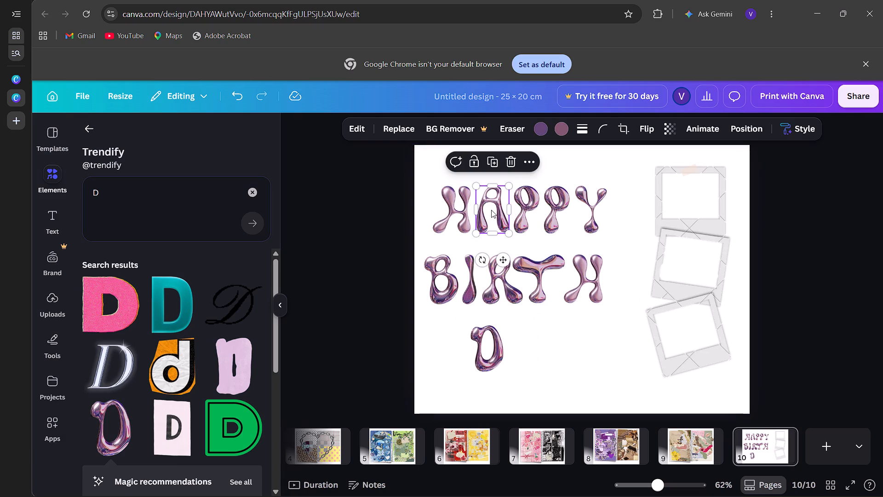
pyautogui.click(496, 165)
pyautogui.moveTo(496, 220); pyautogui.dragTo(504, 298)
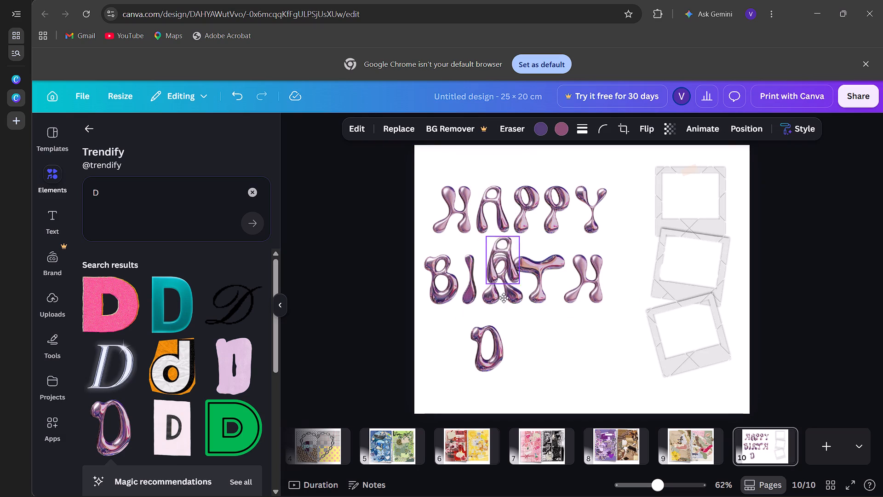
pyautogui.moveTo(504, 298); pyautogui.dragTo(525, 352)
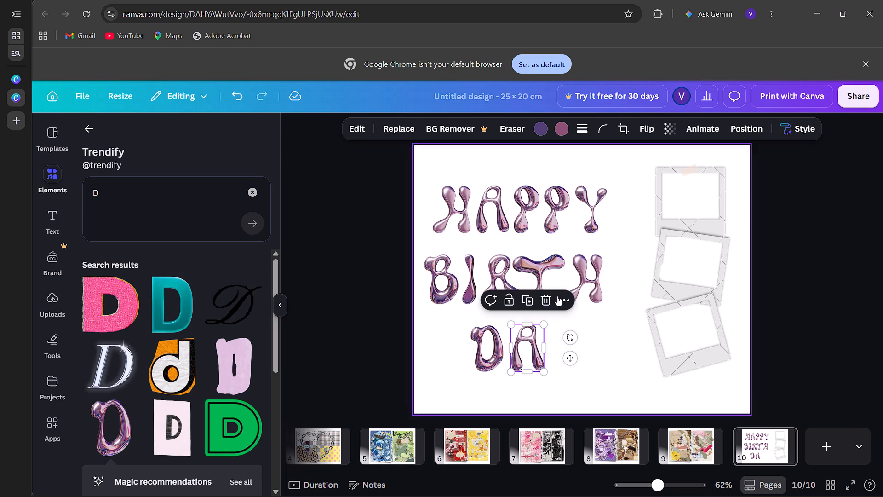
# Duplicate the chrome Y of "HAPPY" and place the copy after the A, completing "DAY" on the third line.
pyautogui.click(601, 207)
pyautogui.click(590, 167)
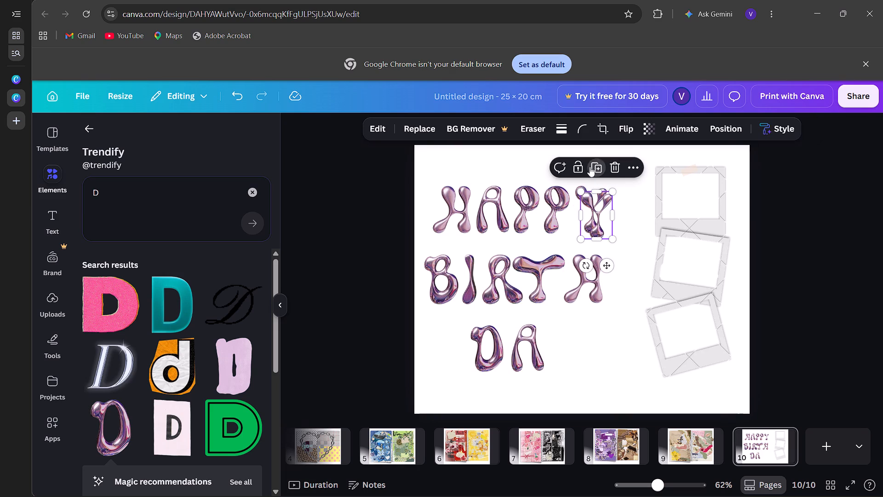
pyautogui.moveTo(587, 210); pyautogui.dragTo(549, 337)
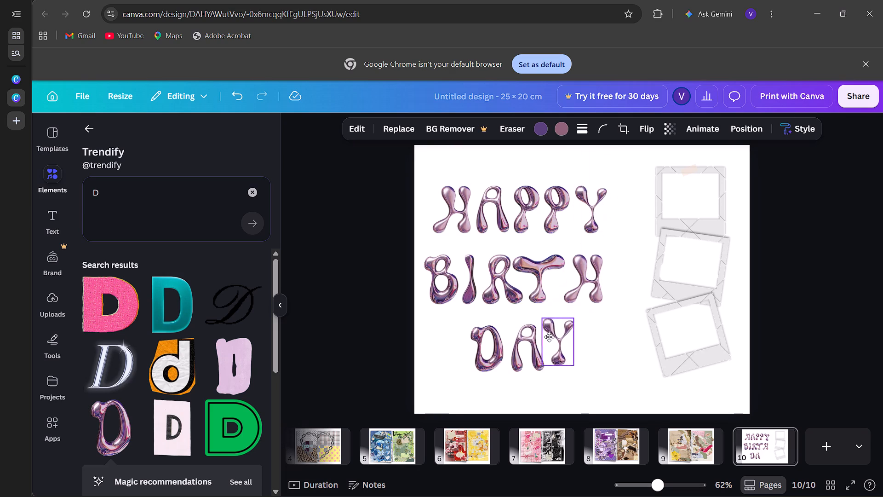
pyautogui.moveTo(549, 337); pyautogui.dragTo(556, 343)
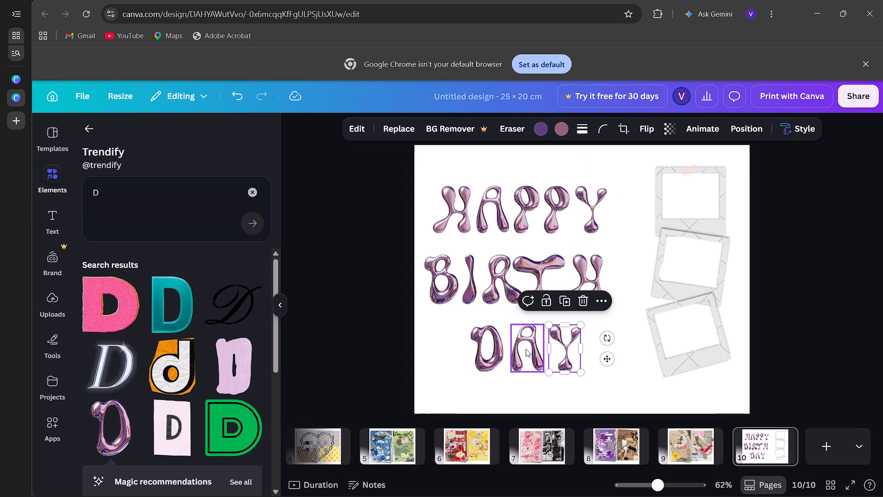
# Tighten the spacing of "DAY" by moving the A closer to the D and the Y closer to the A.
pyautogui.moveTo(526, 349); pyautogui.dragTo(519, 348)
pyautogui.moveTo(565, 368); pyautogui.dragTo(551, 366)
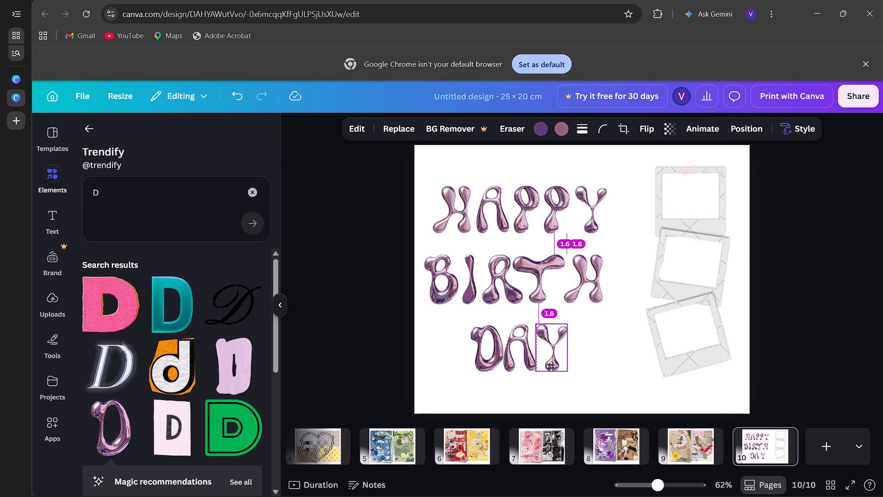
pyautogui.moveTo(551, 366); pyautogui.dragTo(546, 366)
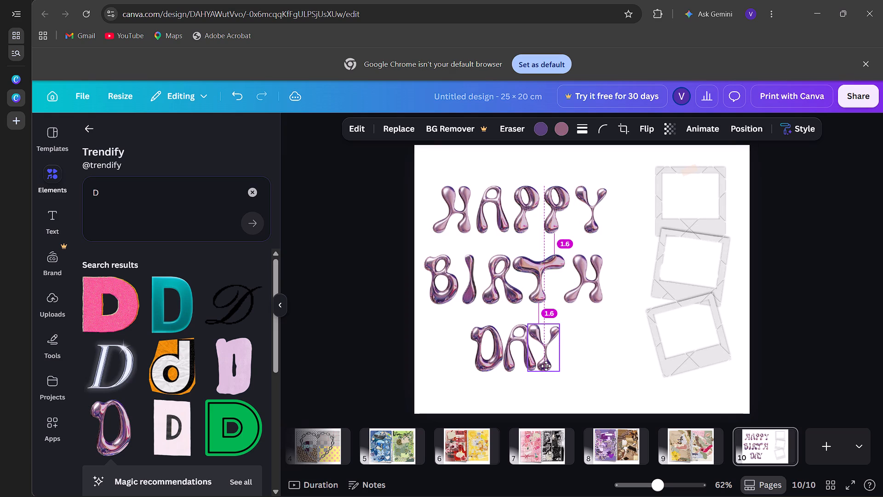
pyautogui.moveTo(546, 366); pyautogui.dragTo(548, 366)
# Tighten the spacing of "BIRTH" by moving the R, T and H leftward so each nearly touches the preceding letter.
pyautogui.click(471, 288)
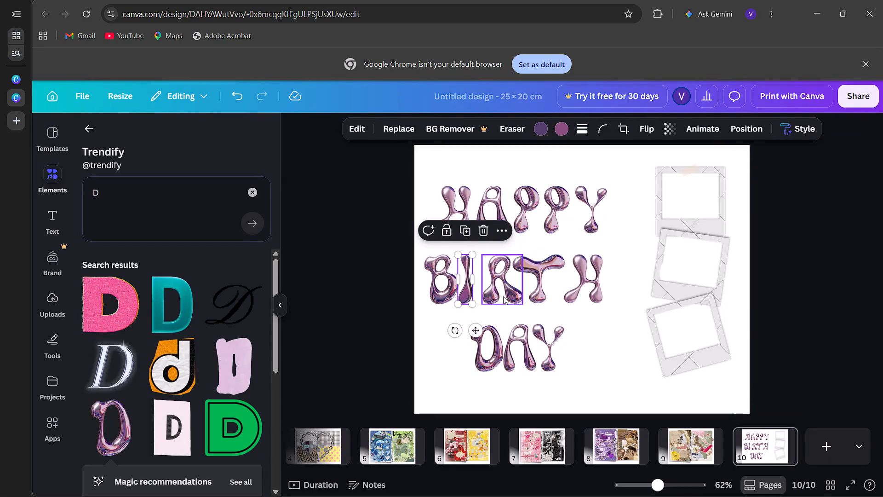
pyautogui.moveTo(503, 296); pyautogui.dragTo(494, 298)
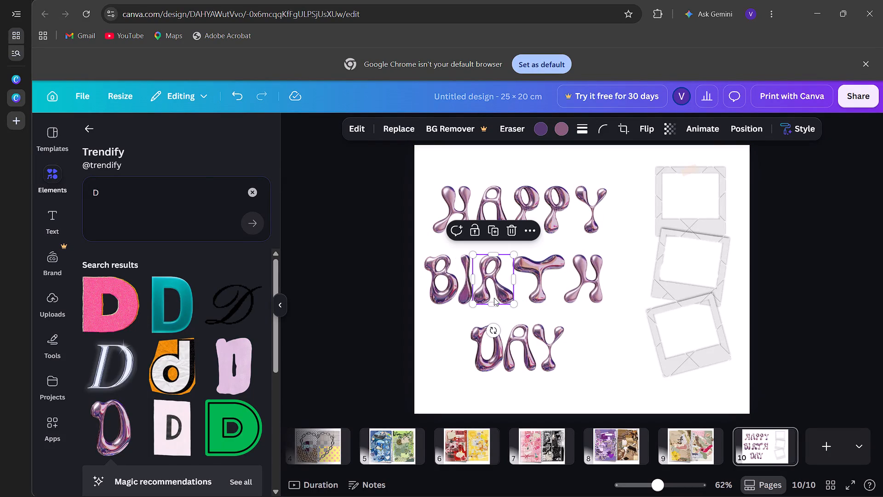
pyautogui.moveTo(530, 302); pyautogui.dragTo(523, 302)
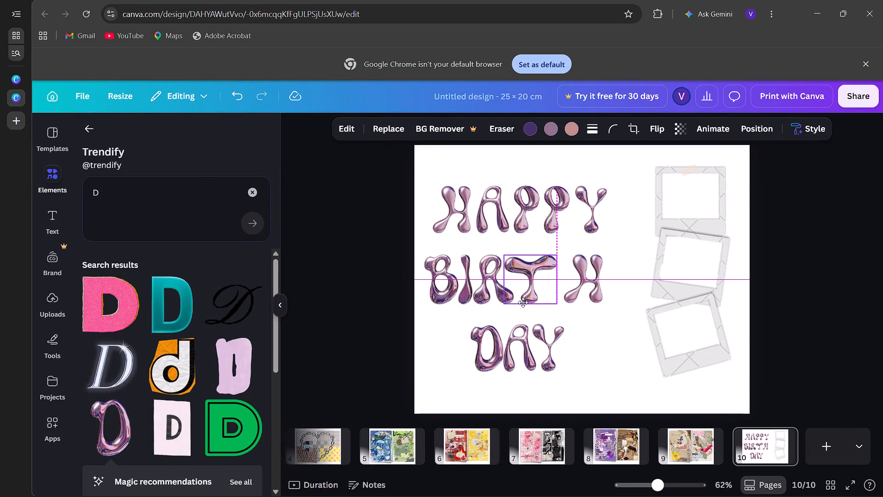
pyautogui.moveTo(523, 302); pyautogui.dragTo(521, 303)
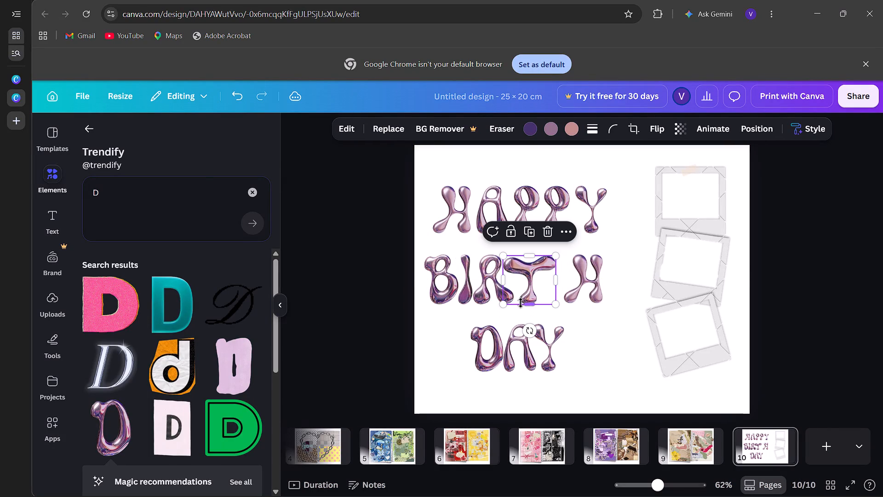
pyautogui.moveTo(600, 289); pyautogui.dragTo(588, 288)
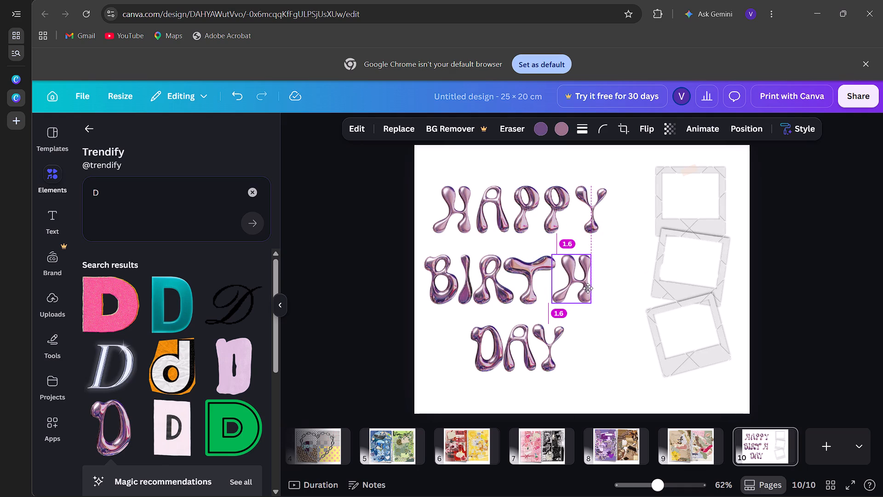
pyautogui.moveTo(588, 288); pyautogui.dragTo(586, 288)
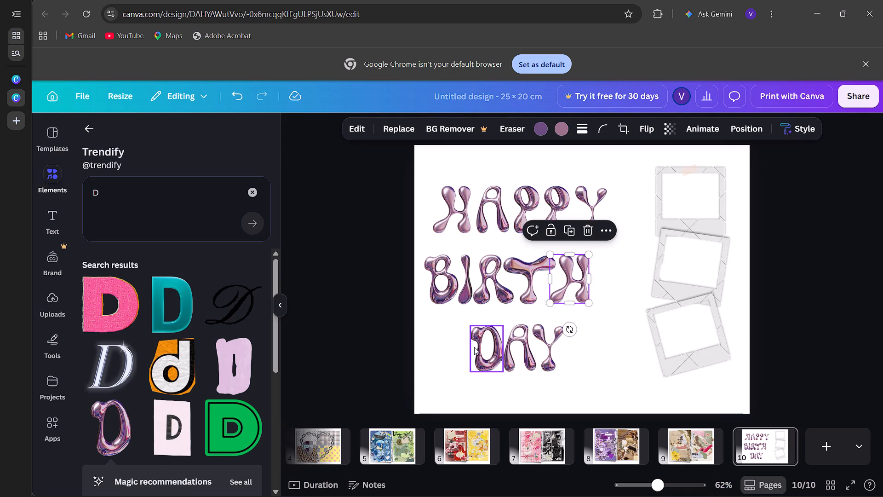
# Shift the D, A and Y of "DAY" slightly leftward, keeping them close together and centred under "BIRTH".
pyautogui.moveTo(474, 347); pyautogui.dragTo(463, 343)
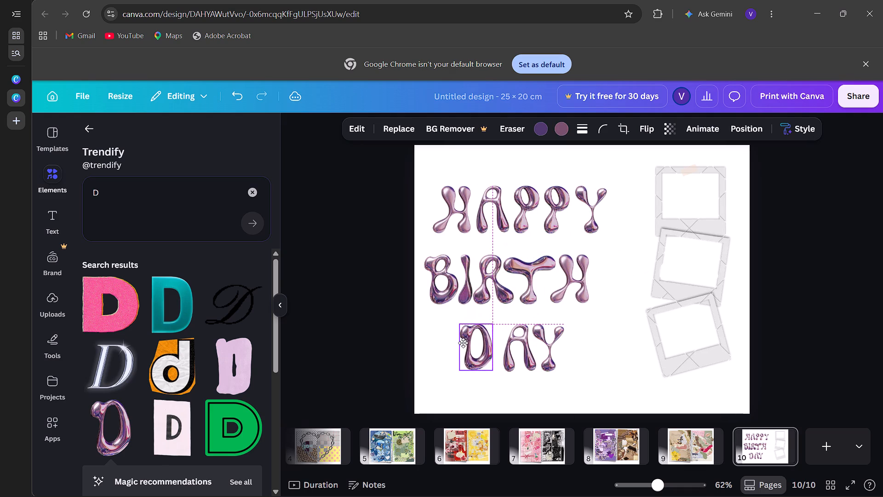
pyautogui.moveTo(463, 343); pyautogui.dragTo(464, 343)
pyautogui.moveTo(508, 358); pyautogui.dragTo(502, 358)
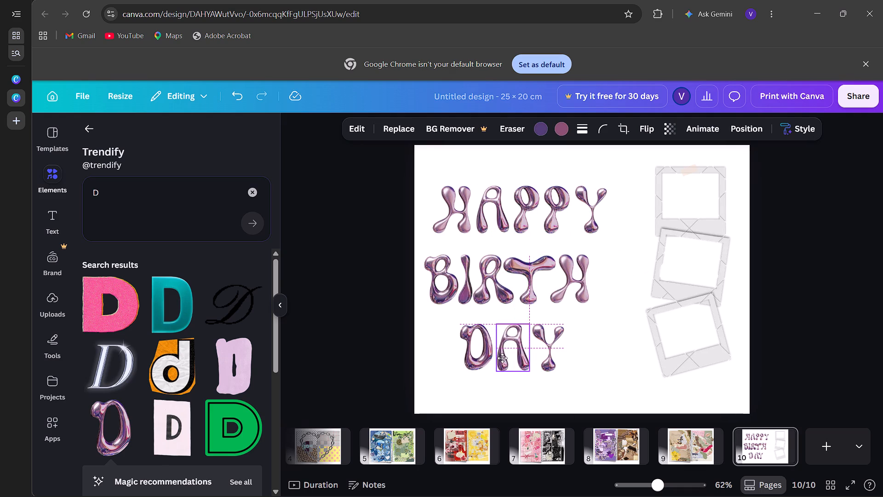
pyautogui.moveTo(502, 358); pyautogui.dragTo(500, 358)
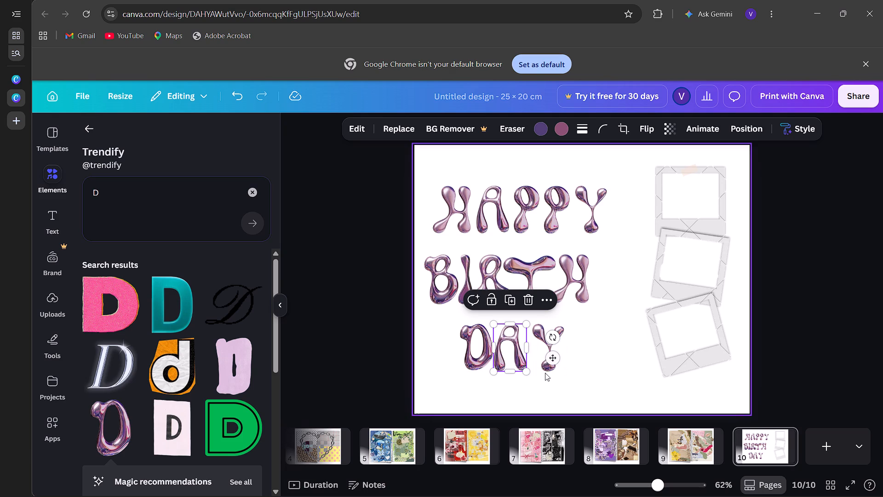
pyautogui.moveTo(547, 370); pyautogui.dragTo(538, 369)
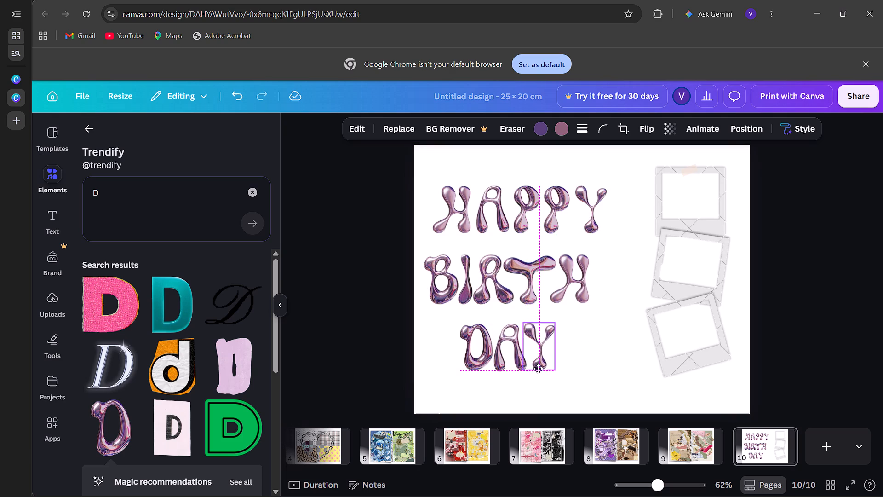
pyautogui.moveTo(538, 369); pyautogui.dragTo(536, 369)
# Tighten the spacing of "HAPPY" by shifting its letters leftward so each nearly touches the preceding one, with the H starting near the B of "BIRTH".
pyautogui.moveTo(451, 205); pyautogui.dragTo(447, 203)
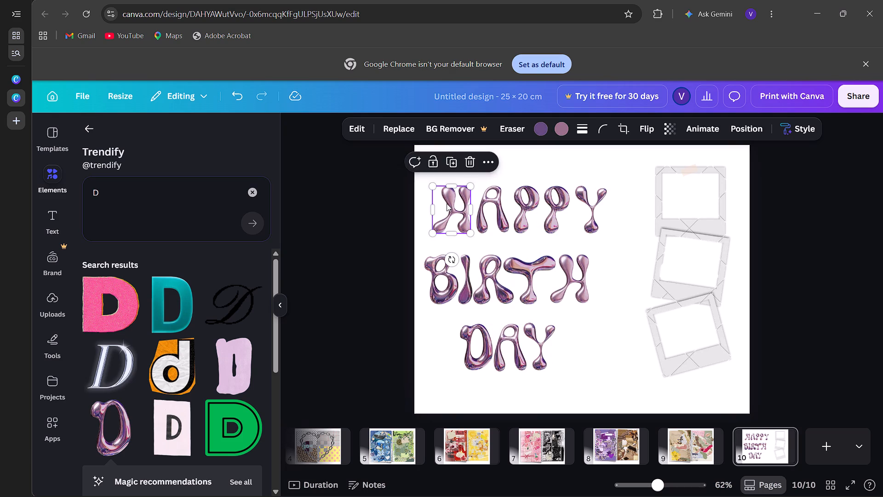
pyautogui.moveTo(447, 203); pyautogui.dragTo(448, 202)
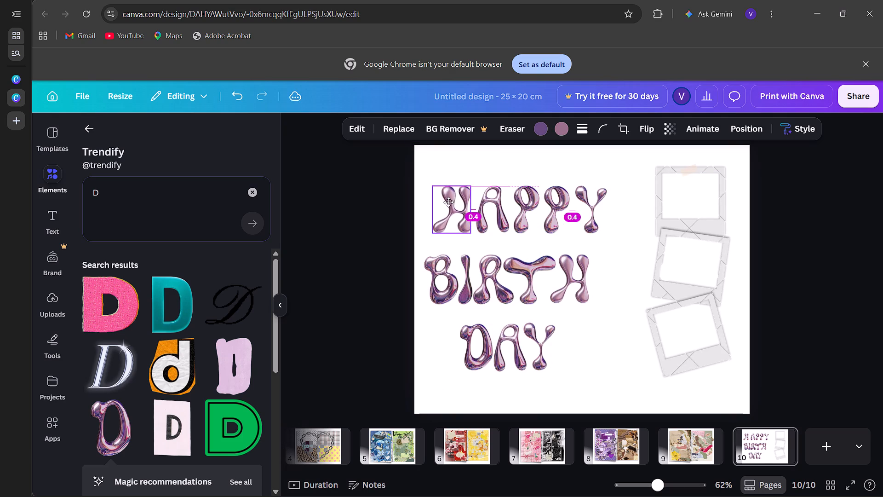
pyautogui.moveTo(448, 202); pyautogui.dragTo(445, 202)
pyautogui.moveTo(494, 211); pyautogui.dragTo(490, 211)
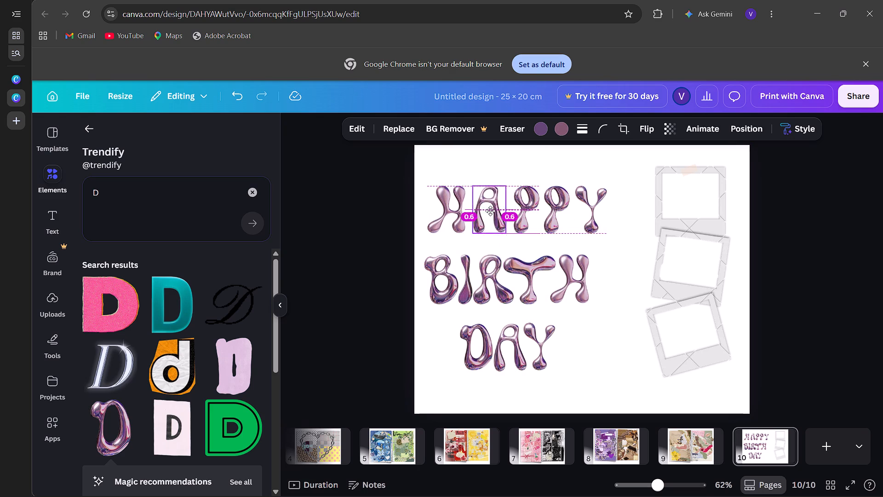
pyautogui.moveTo(490, 211); pyautogui.dragTo(486, 213)
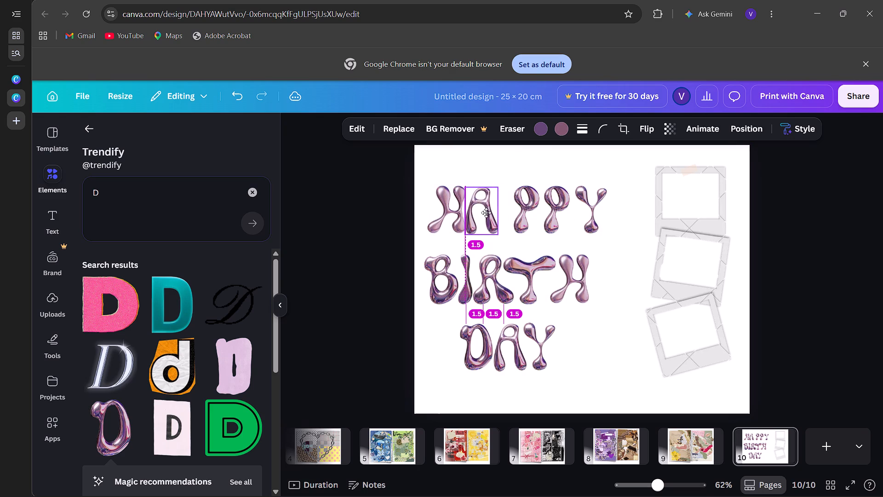
pyautogui.moveTo(486, 213); pyautogui.dragTo(485, 212)
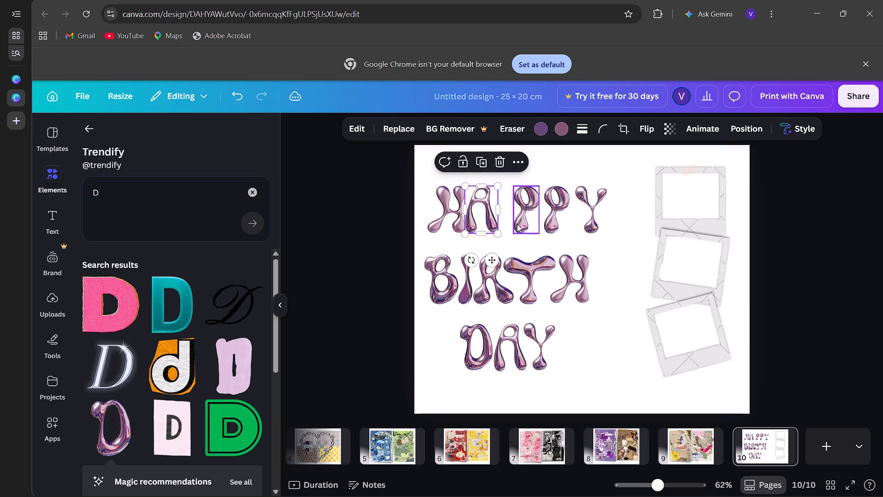
pyautogui.moveTo(517, 224); pyautogui.dragTo(506, 225)
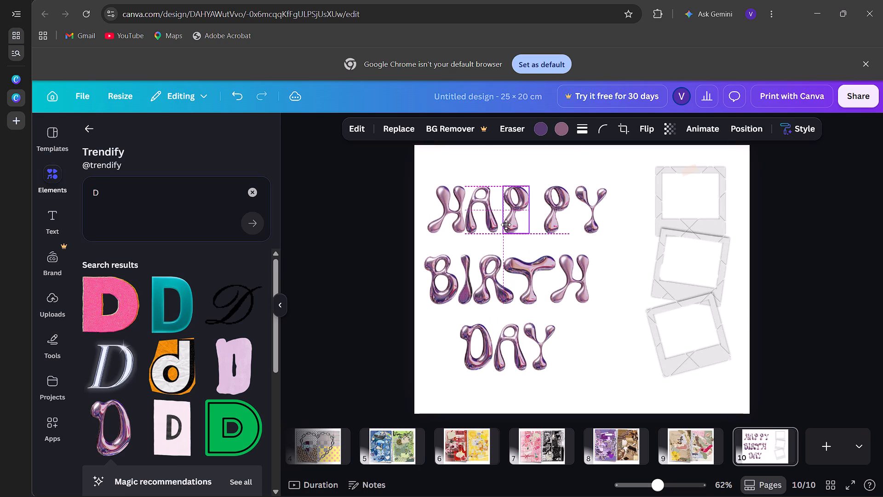
pyautogui.moveTo(506, 225); pyautogui.dragTo(502, 225)
pyautogui.moveTo(551, 227); pyautogui.dragTo(528, 225)
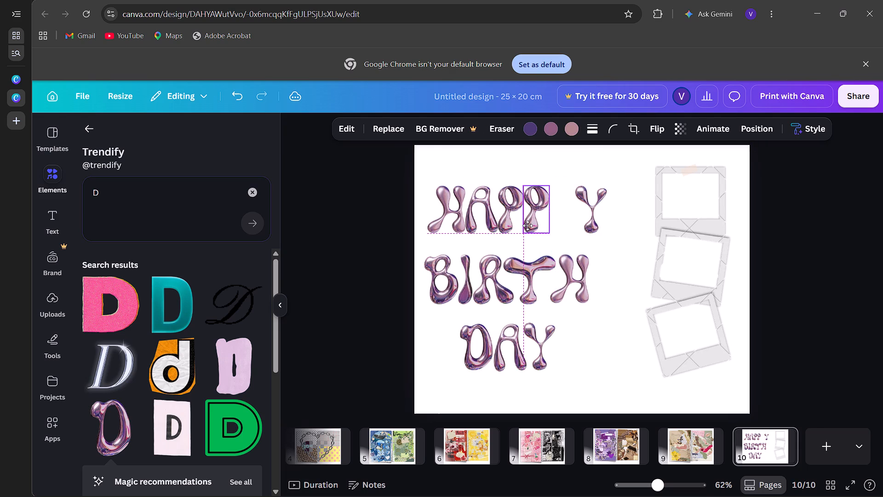
pyautogui.moveTo(528, 225); pyautogui.dragTo(530, 225)
pyautogui.moveTo(530, 225); pyautogui.dragTo(531, 227)
pyautogui.moveTo(590, 220); pyautogui.dragTo(565, 220)
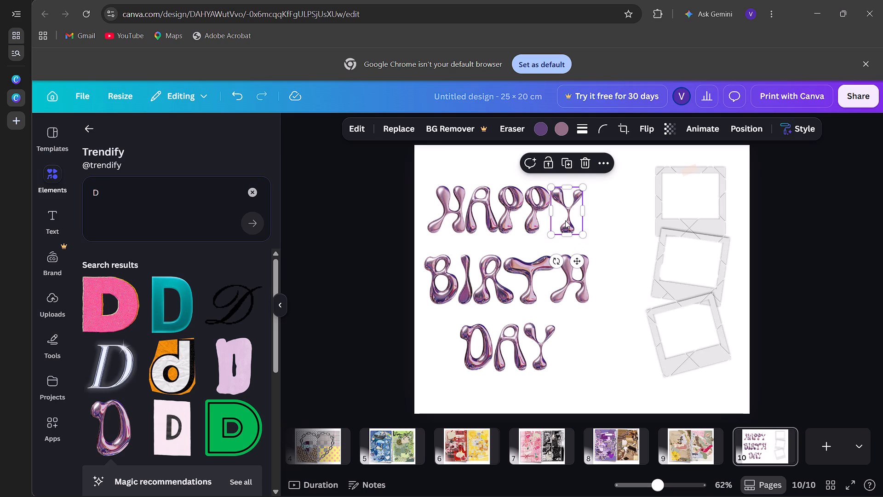
pyautogui.click(565, 220)
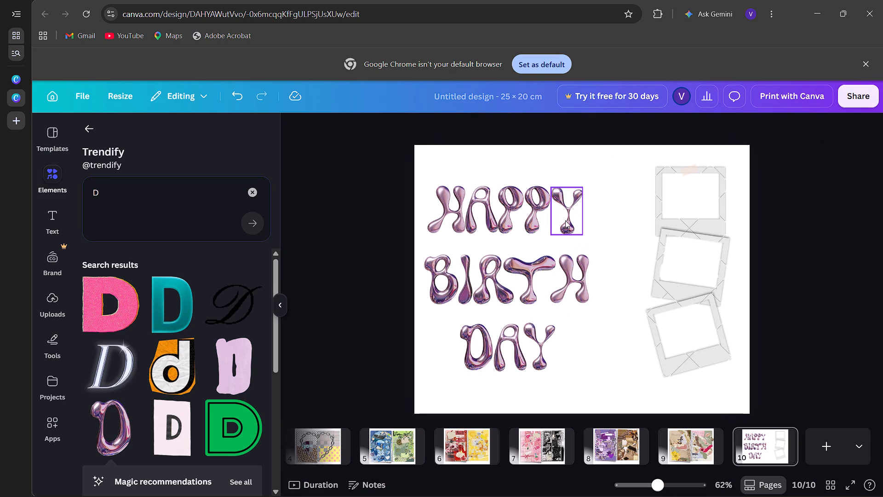